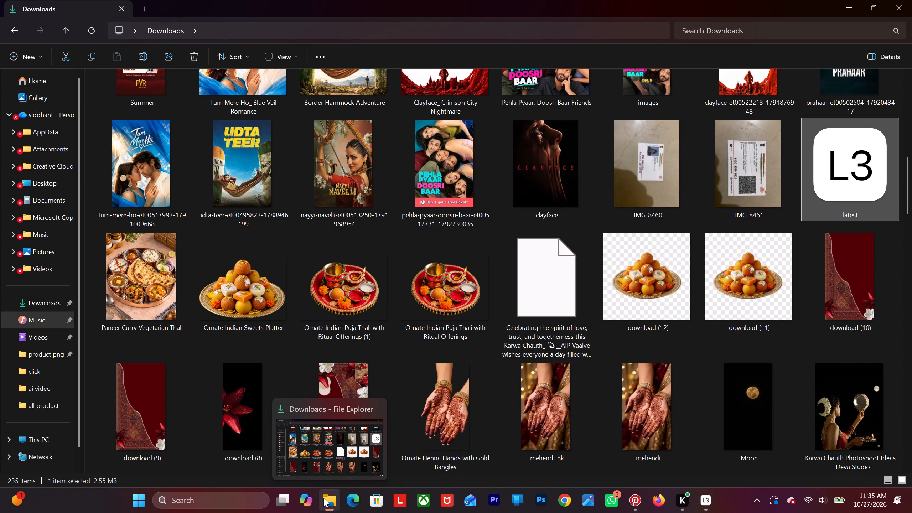
Open the Premiere Pro project file named Untitled from the click folder.
left_click(56, 395)
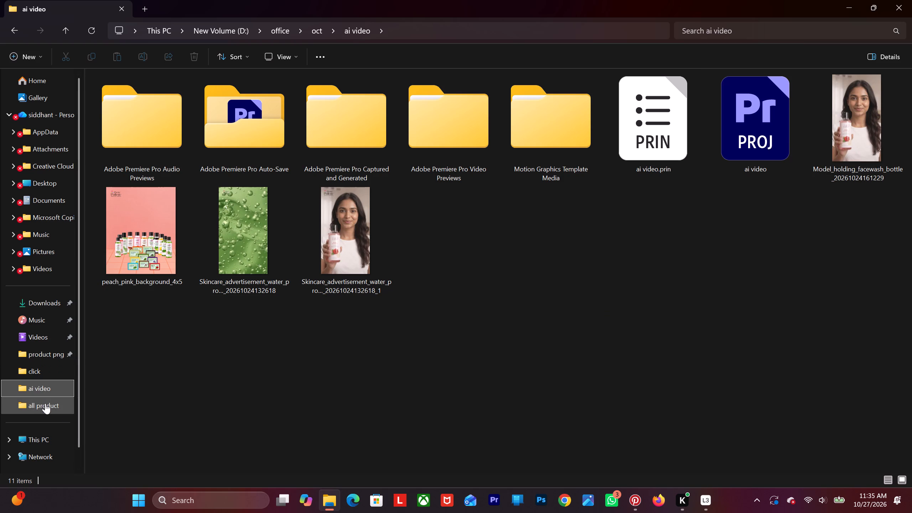
left_click(43, 368)
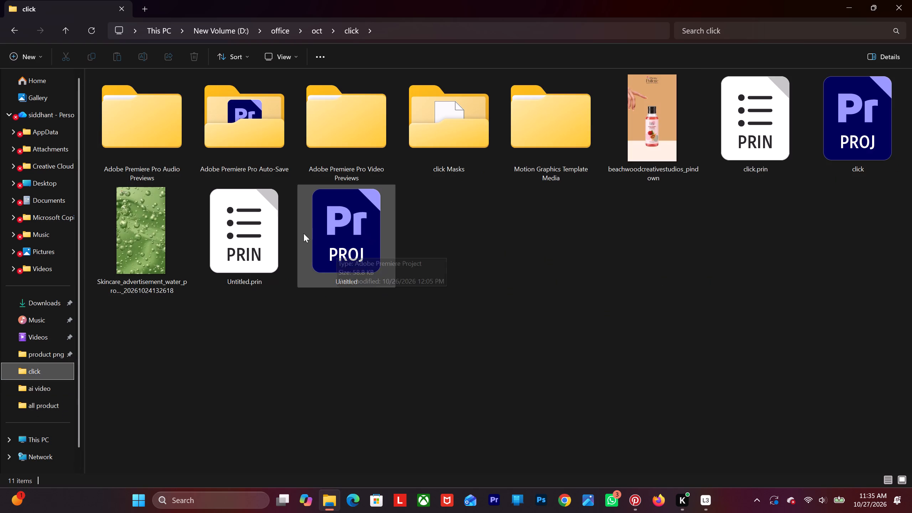
double_click(333, 241)
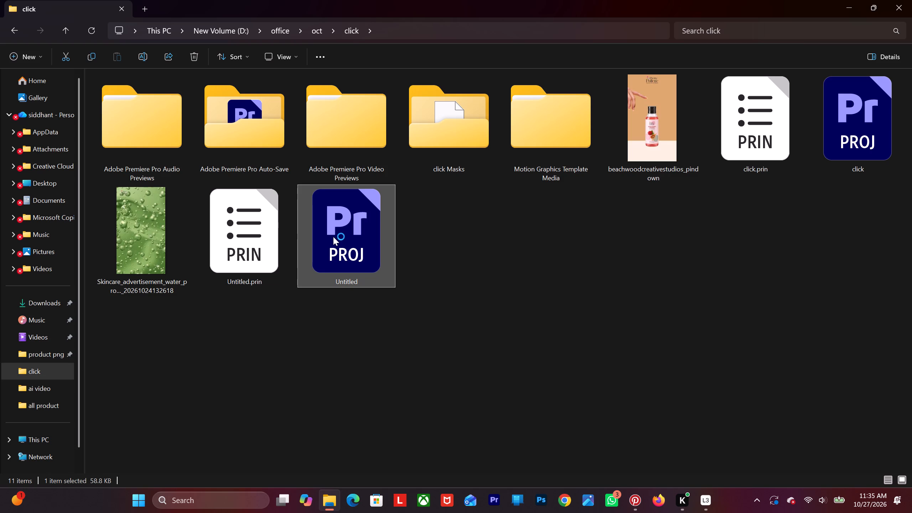
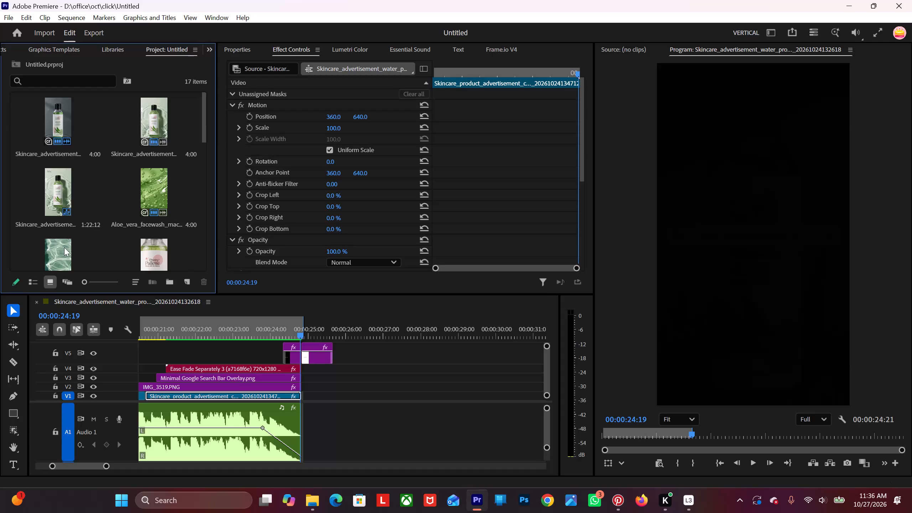
Look over the sequence's timeline and scrub the closing clips around 00:01:20:08.
scroll(215, 352, "up", 7)
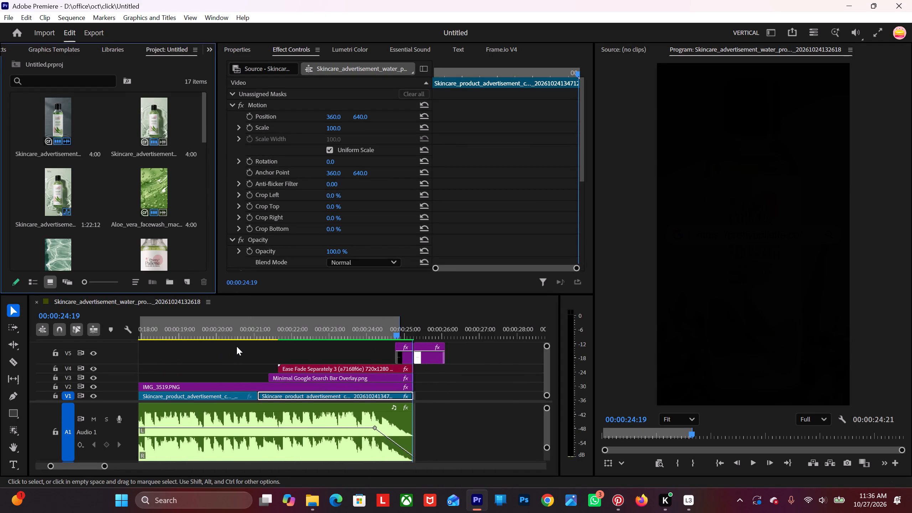
scroll(238, 346, "up", 13)
scroll(246, 416, "down", 4, "alt")
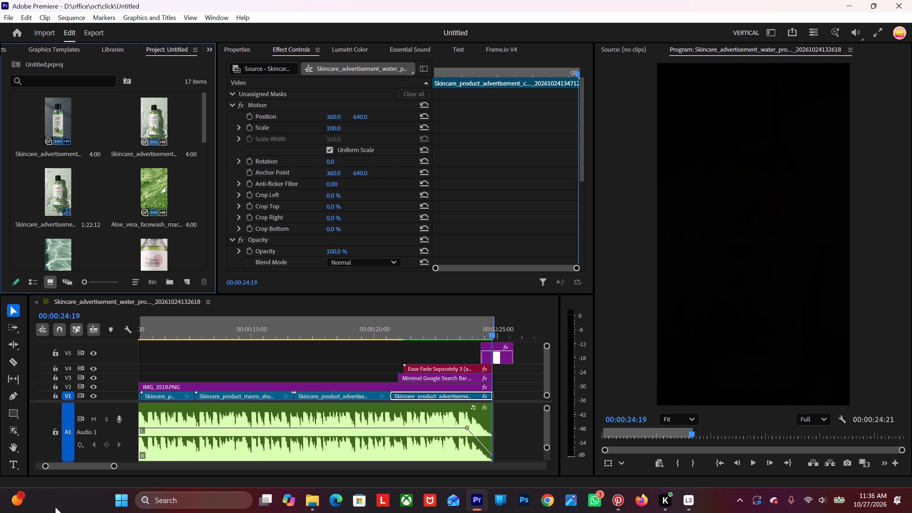
scroll(377, 442, "down", 10, "alt")
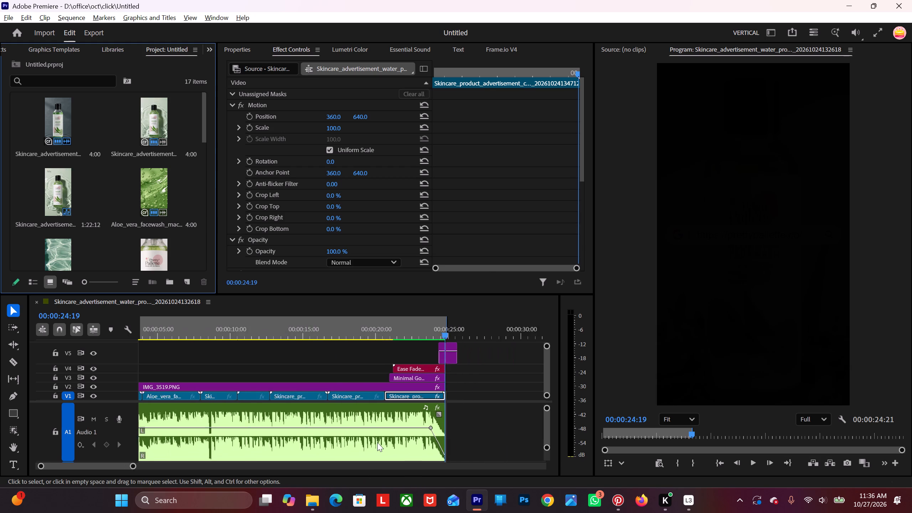
scroll(382, 437, "down", 7)
scroll(375, 436, "down", 20)
scroll(375, 436, "down", 2)
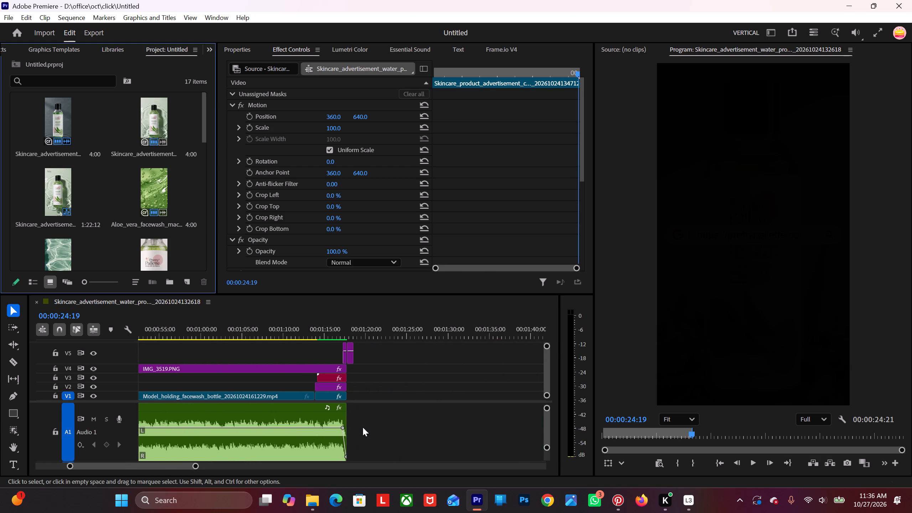
left_click_drag(322, 331, 333, 331)
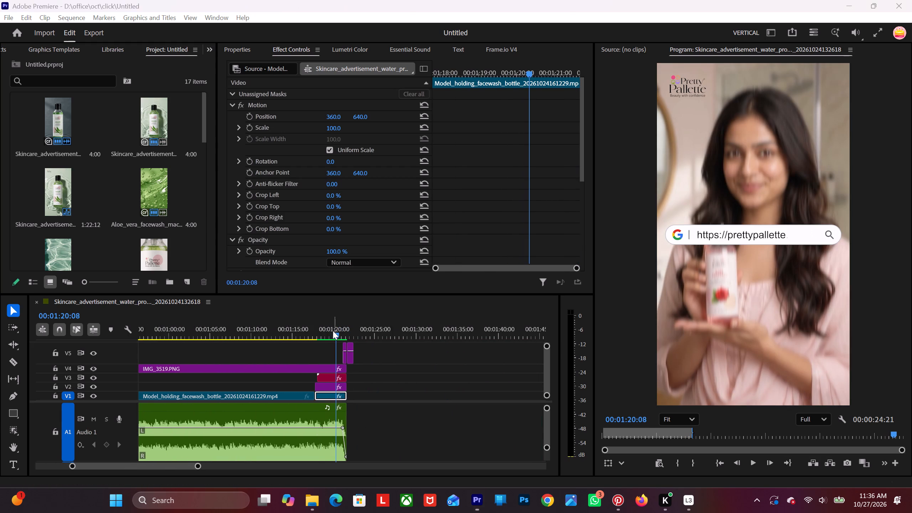
left_click_drag(333, 331, 329, 333)
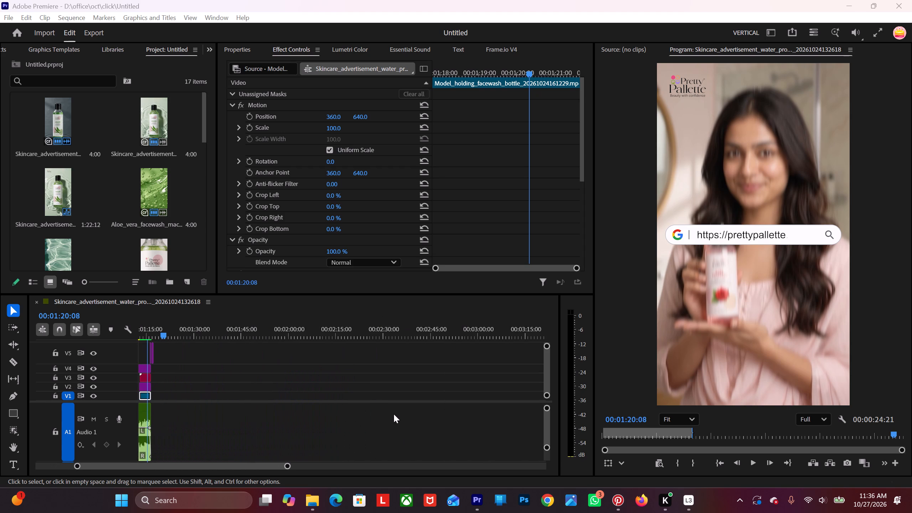
Add the peach_pink_background_4x5 video from the ai video folder to tracks V1 and A1, in the empty stretch well after the existing clips.
left_click(318, 504)
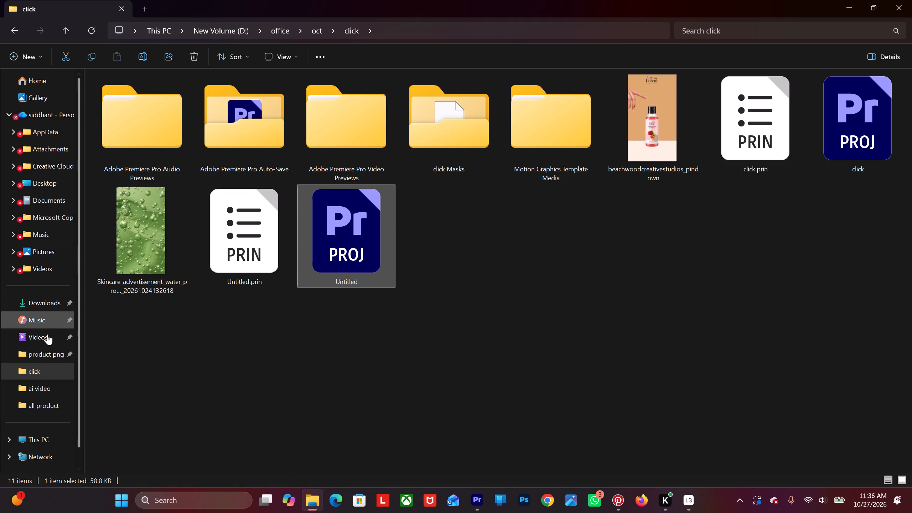
left_click(45, 388)
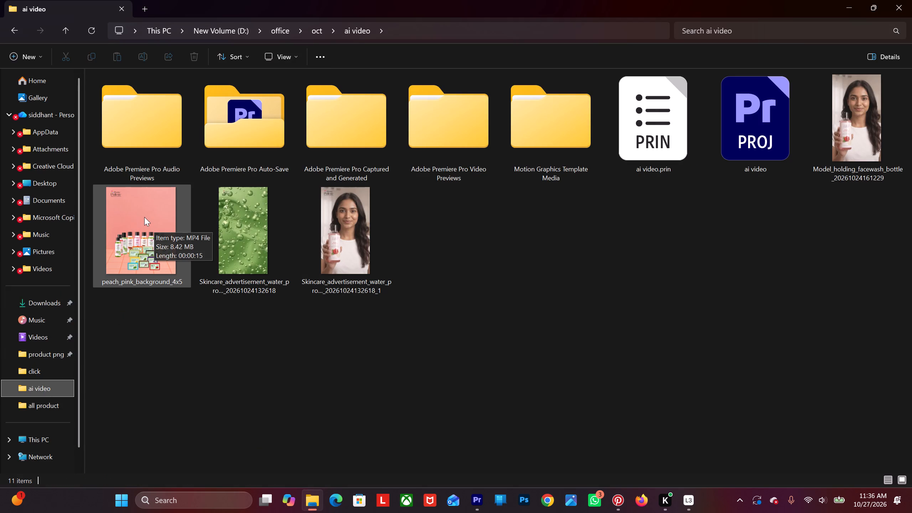
left_click_drag(144, 217, 498, 512)
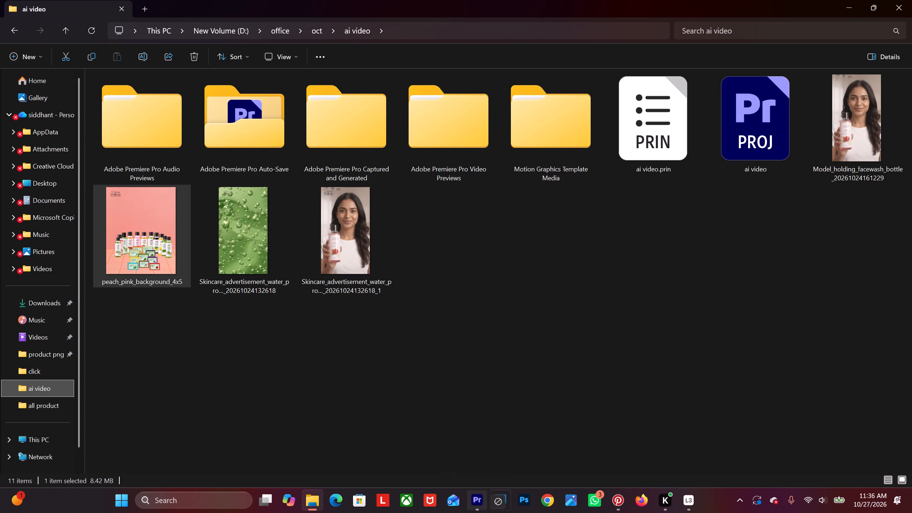
left_click_drag(498, 512, 395, 402)
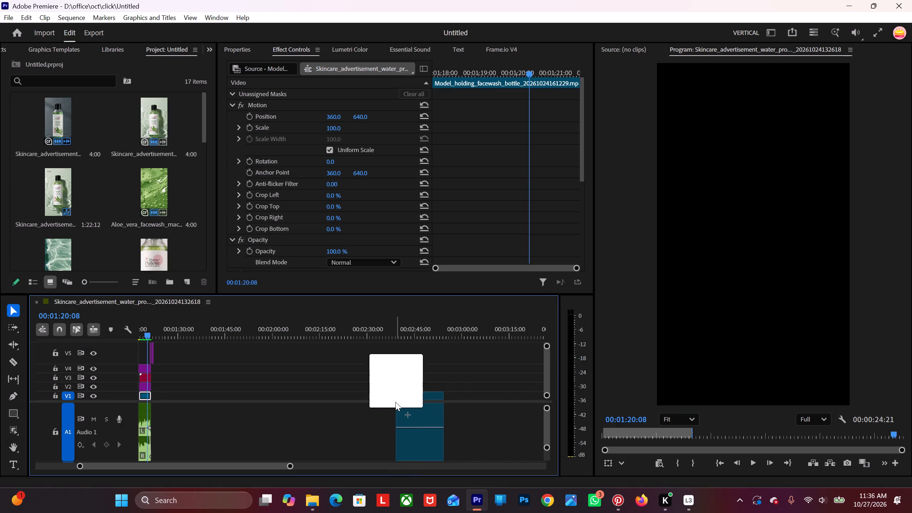
left_click_drag(395, 402, 392, 401)
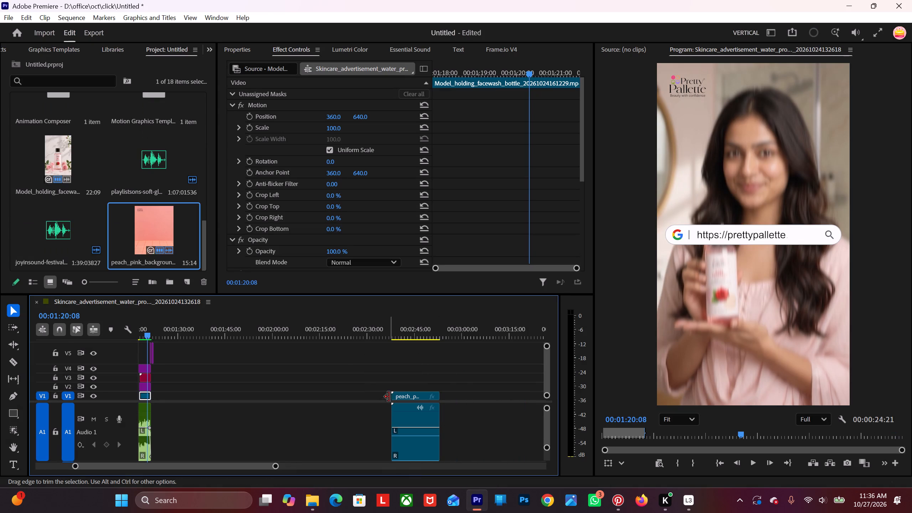
Change the sequence settings to 30.00 frames/second and a frame size of 1200 by 1500, accepting deletion of the previews.
left_click_drag(364, 332, 400, 336)
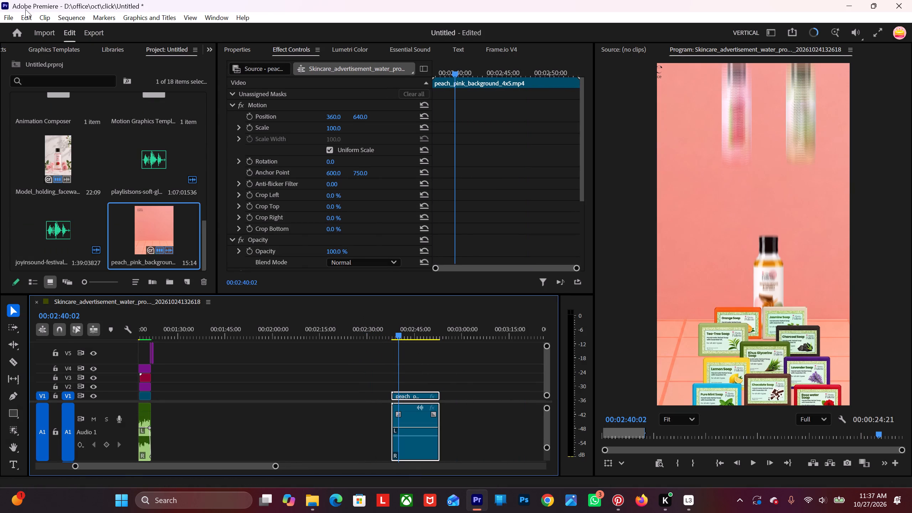
left_click(68, 19)
left_click(88, 28)
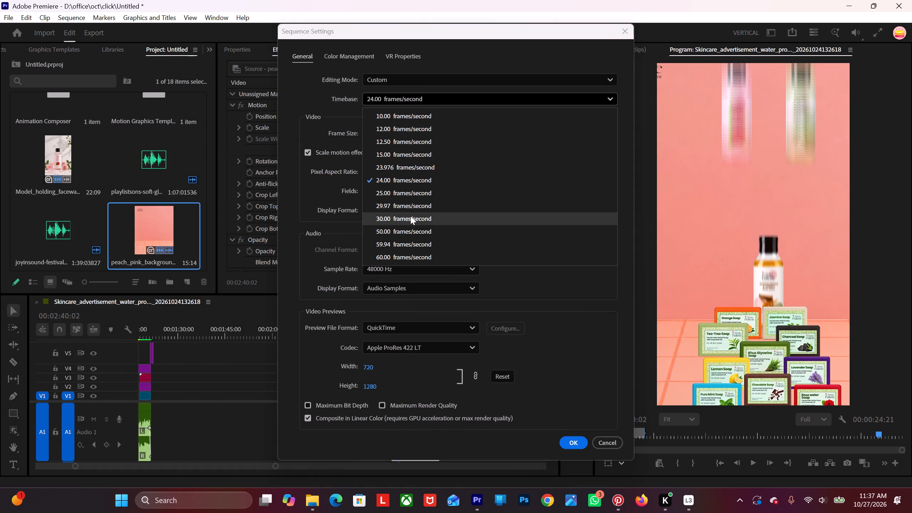
left_click(410, 216)
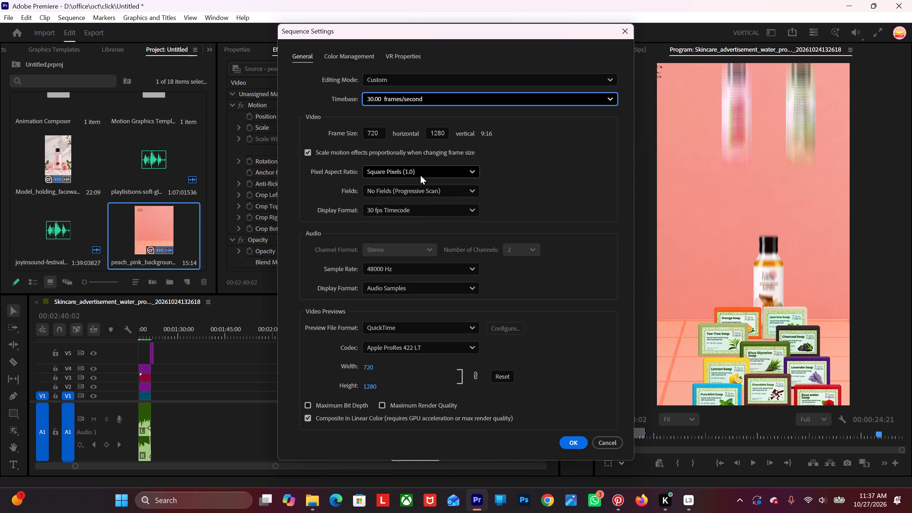
double_click(372, 135)
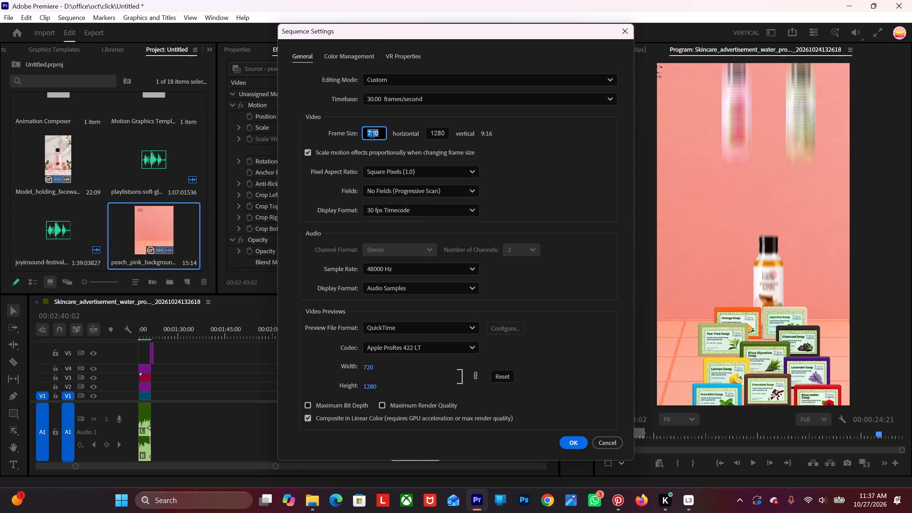
key("1")
key("BackSpace")
type("1200")
double_click(437, 131)
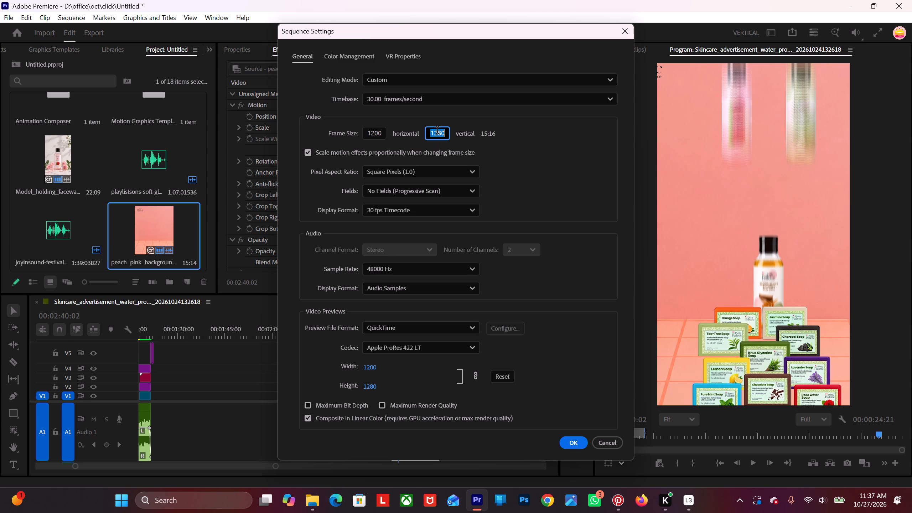
type("15")
type("00")
key("Return")
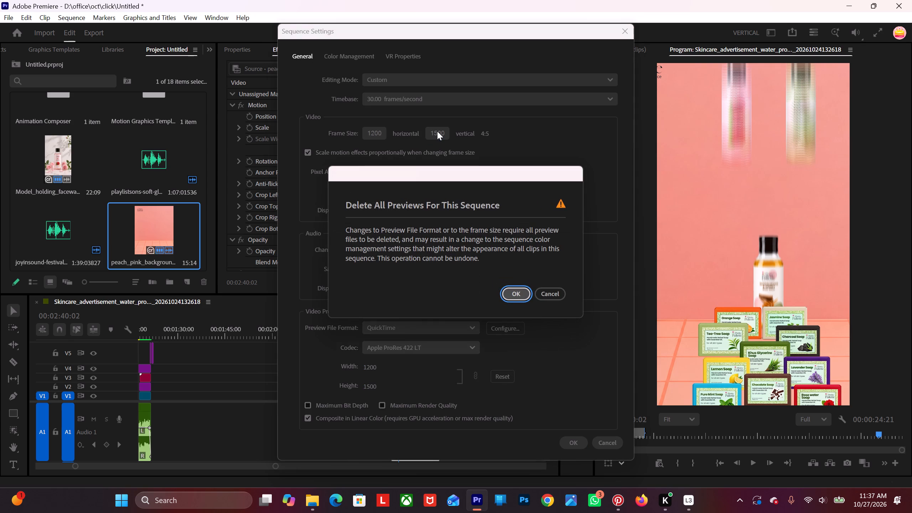
left_click_drag(512, 295, 501, 297)
left_click(513, 294)
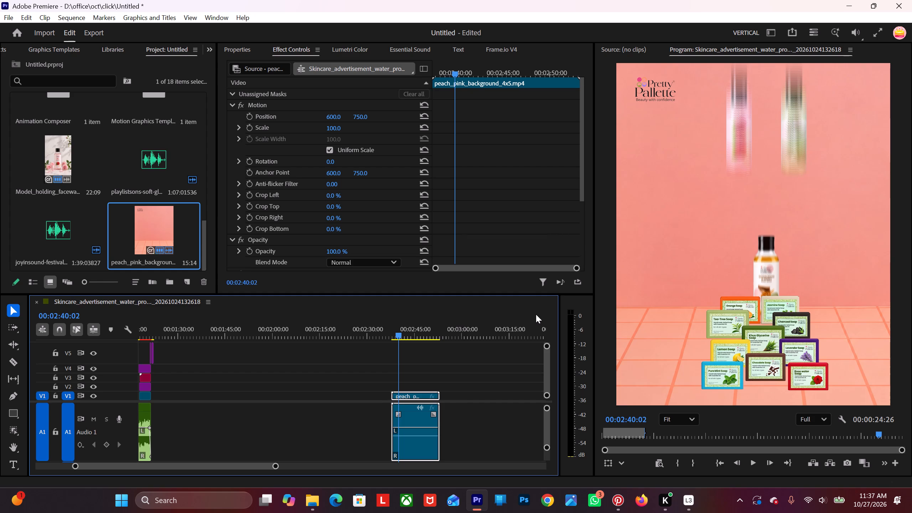
Play and scrub through the peach_pink_background_4x5 clip, stopping at 00:02:44:25 where all the products are lined up.
scroll(465, 417, "down", 4)
key("space")
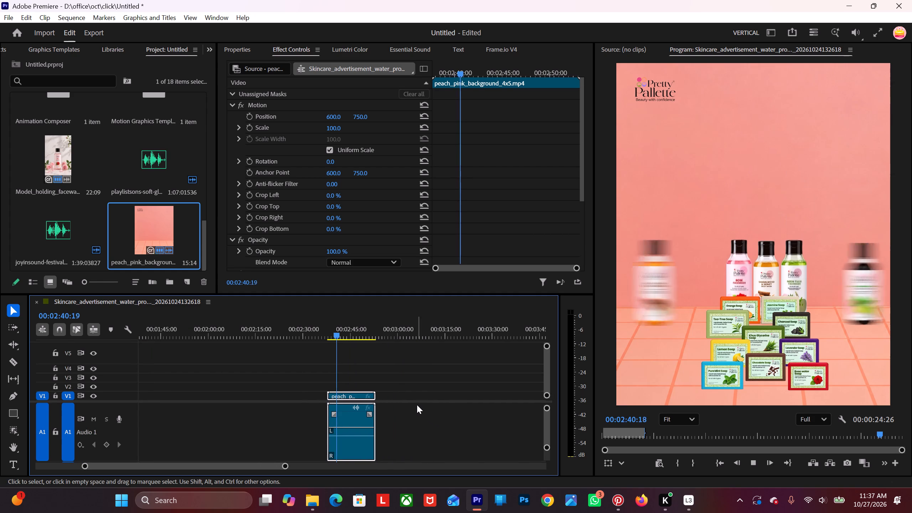
key("space")
key("space")
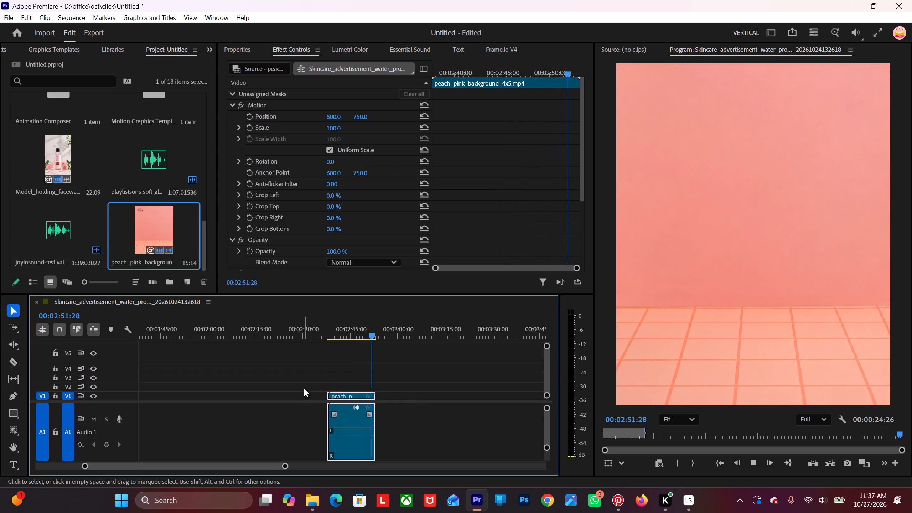
key("space")
left_click_drag(370, 337, 357, 345)
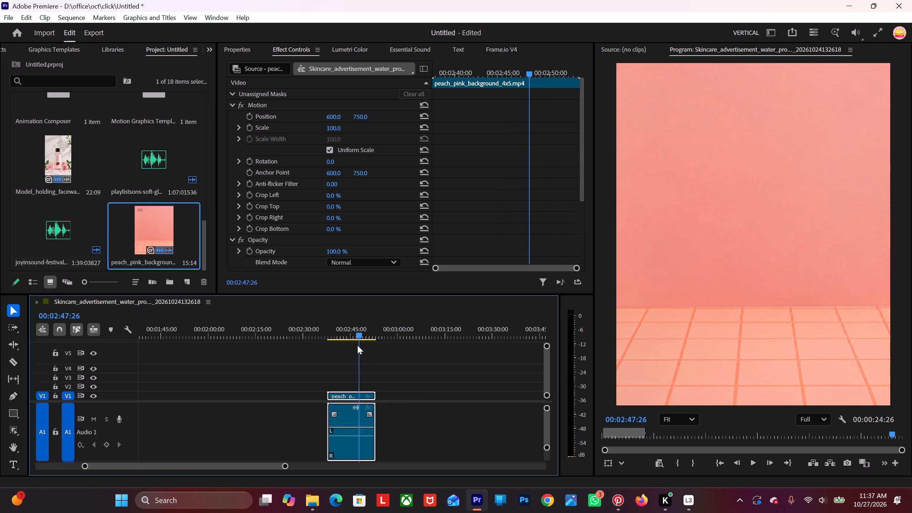
left_click_drag(357, 345, 348, 358)
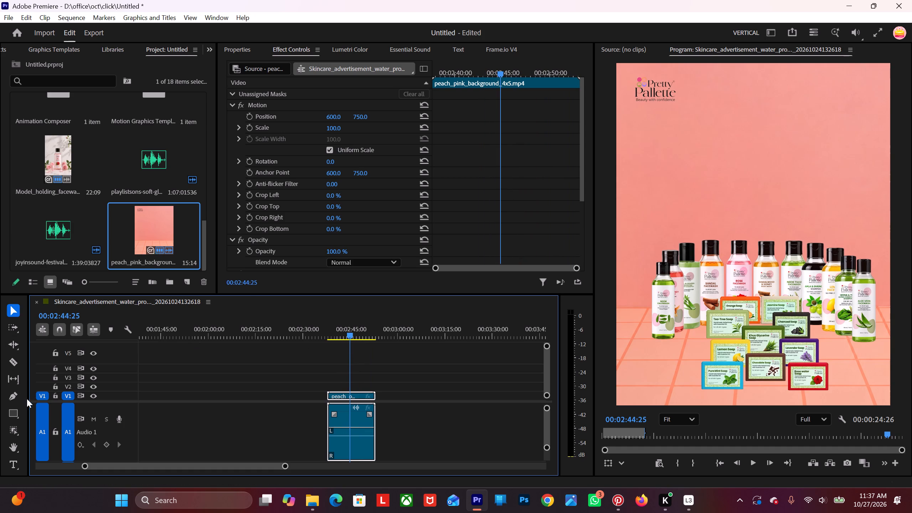
Draw a rectangle shape covering the whole video frame above the peach_pink_background_4x5 clip.
left_click(17, 415)
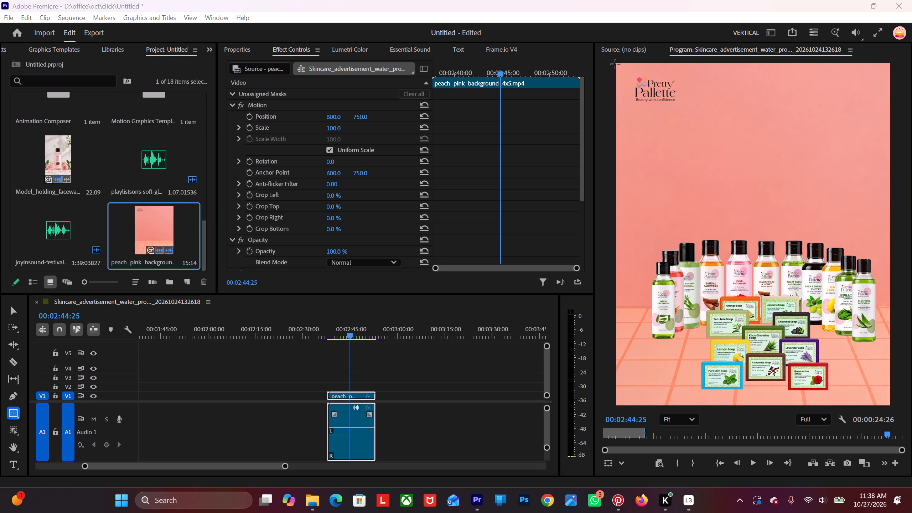
left_click_drag(615, 64, 737, 203)
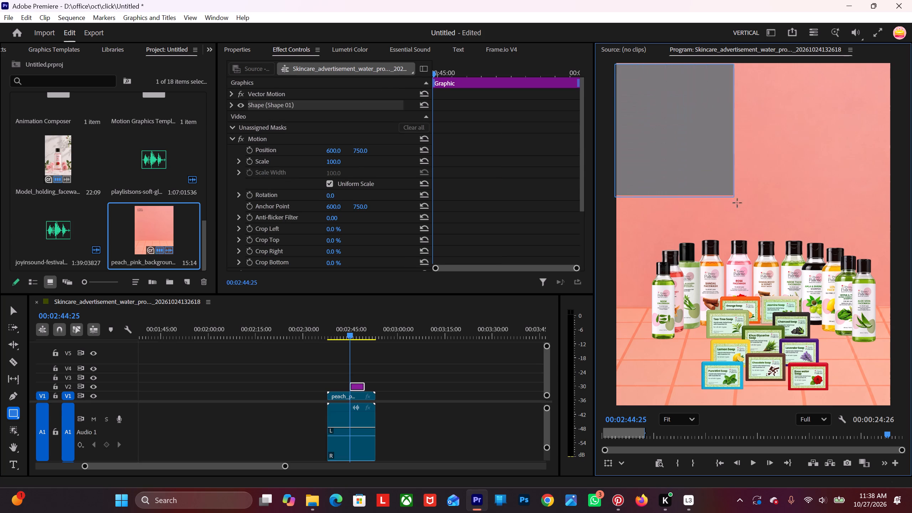
left_click_drag(737, 203, 897, 396)
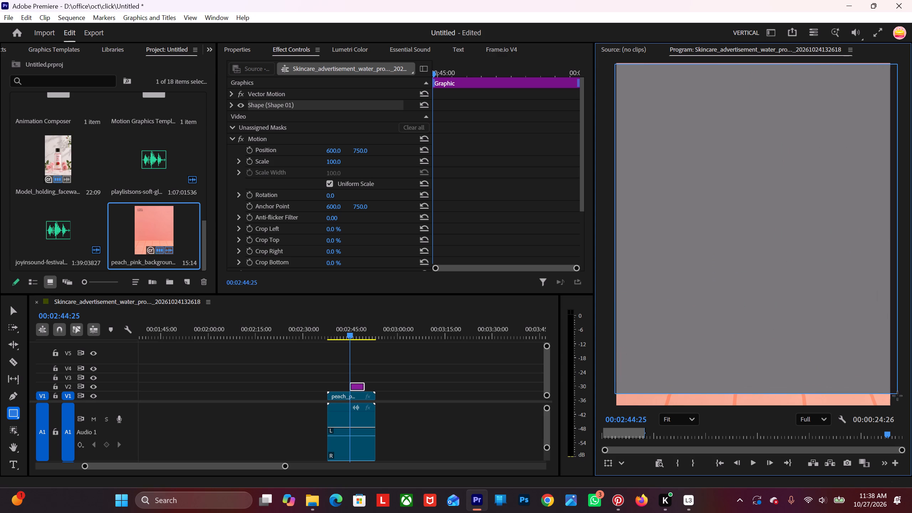
left_click_drag(897, 396, 898, 416)
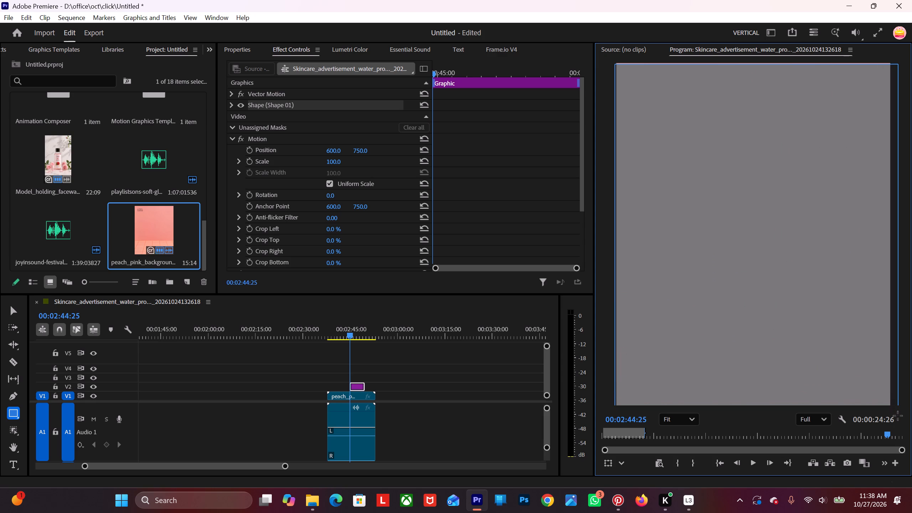
left_click_drag(898, 416, 901, 423)
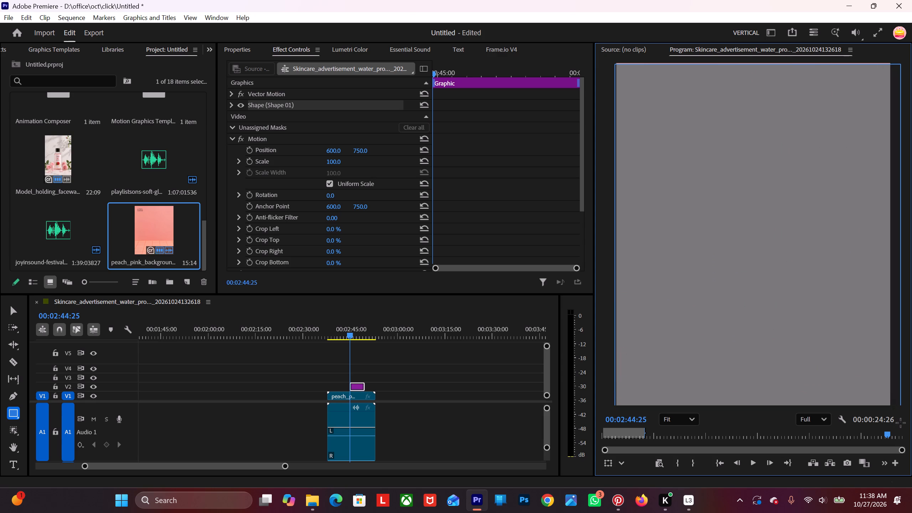
left_click_drag(901, 423, 903, 417)
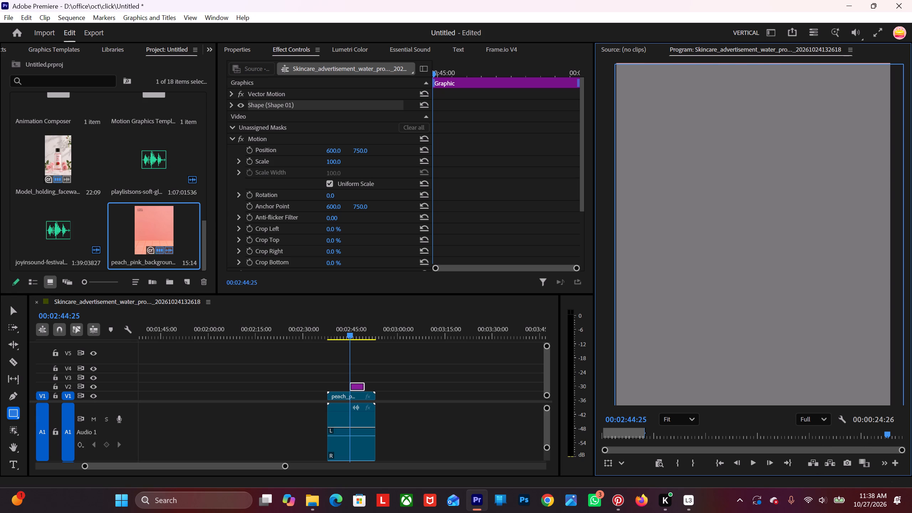
Set the Motion scale of the rectangle graphic to 104.
left_click(359, 390)
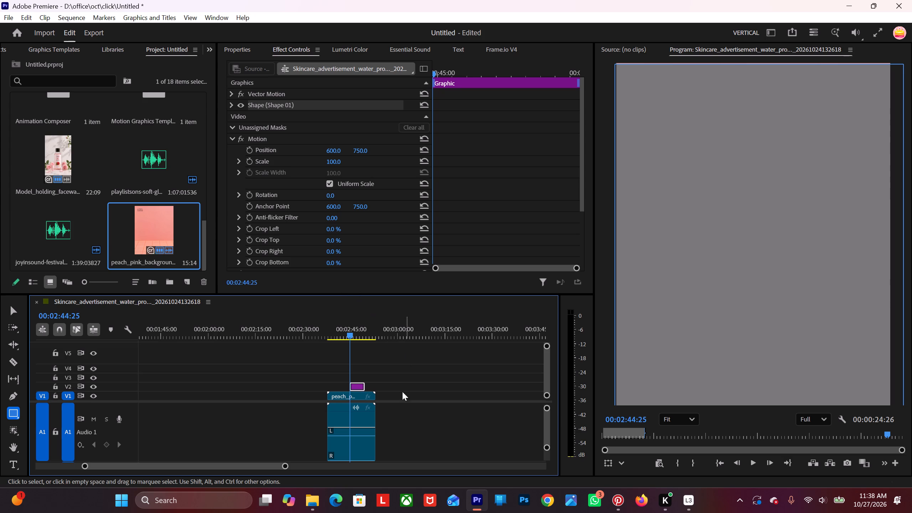
left_click(358, 387)
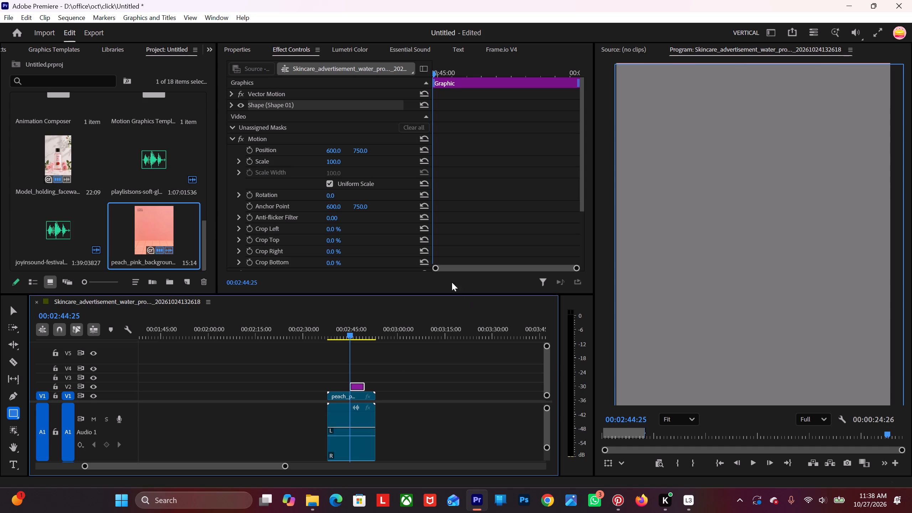
left_click(339, 165)
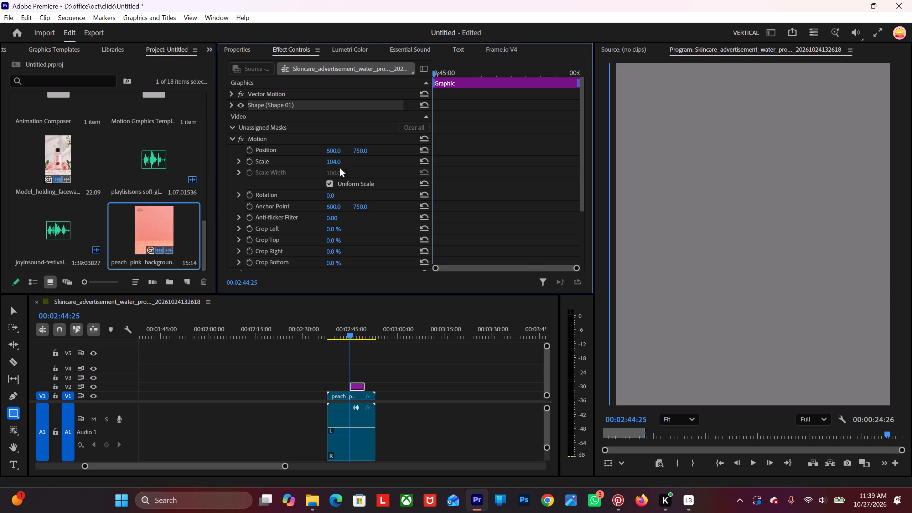
scroll(656, 275, "down", 5)
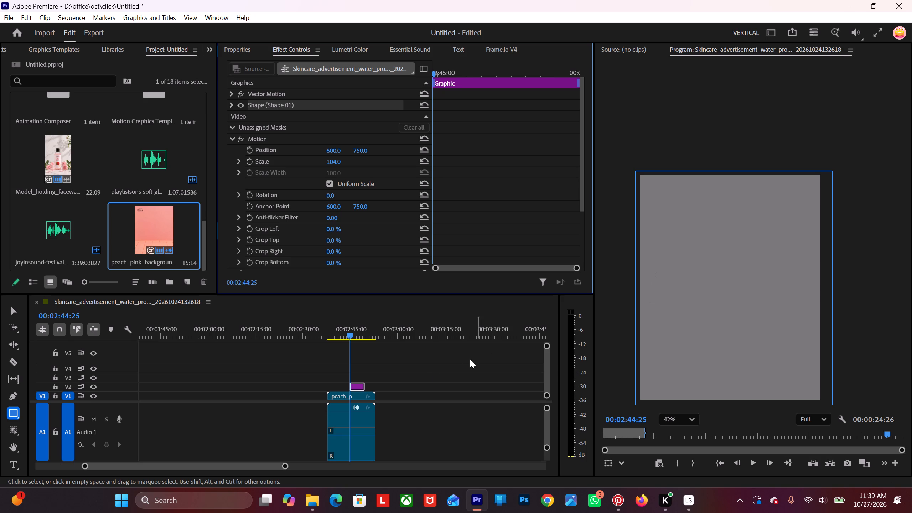
Extend the end of the Graphic clip to match the end of the peach_pink_background_4x5 clip.
scroll(345, 379, "up", 6, "alt")
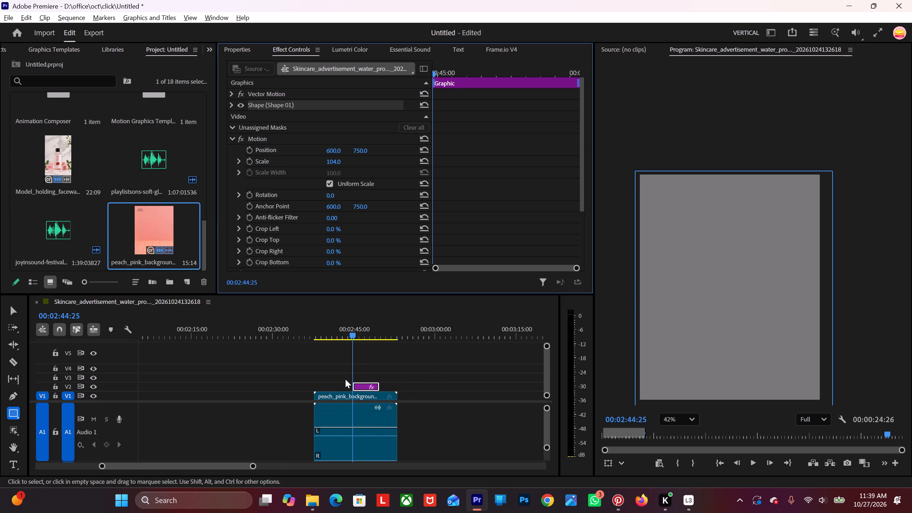
left_click_drag(386, 387, 404, 387)
left_click(374, 387)
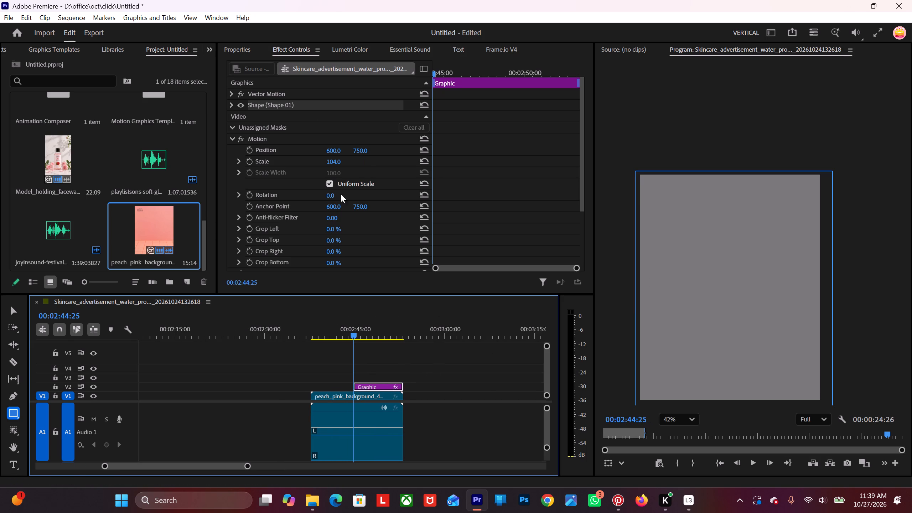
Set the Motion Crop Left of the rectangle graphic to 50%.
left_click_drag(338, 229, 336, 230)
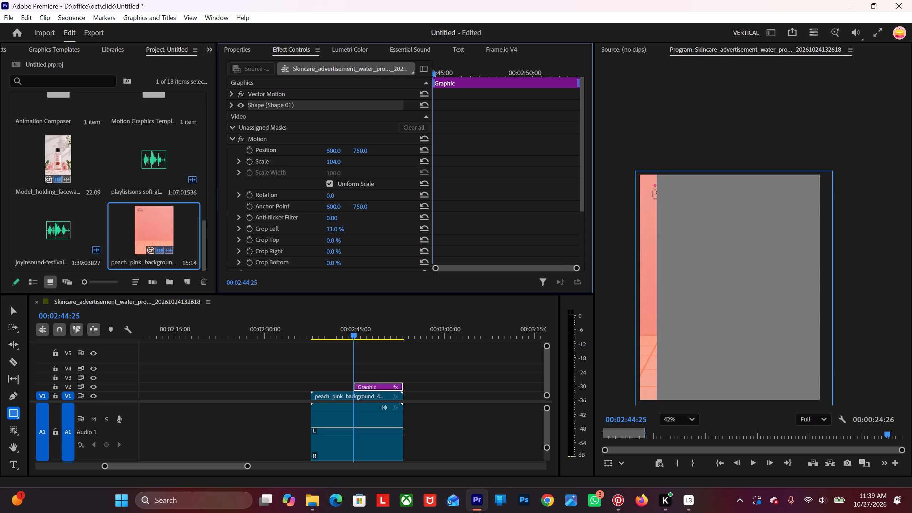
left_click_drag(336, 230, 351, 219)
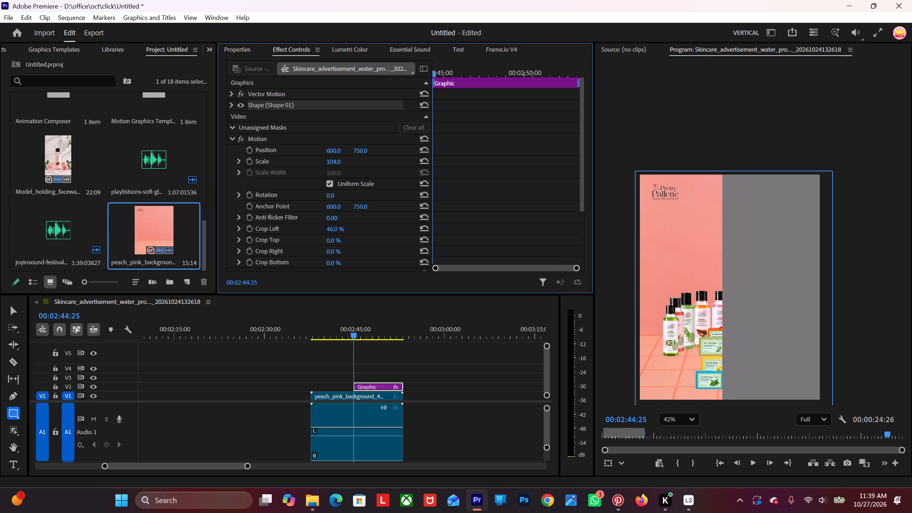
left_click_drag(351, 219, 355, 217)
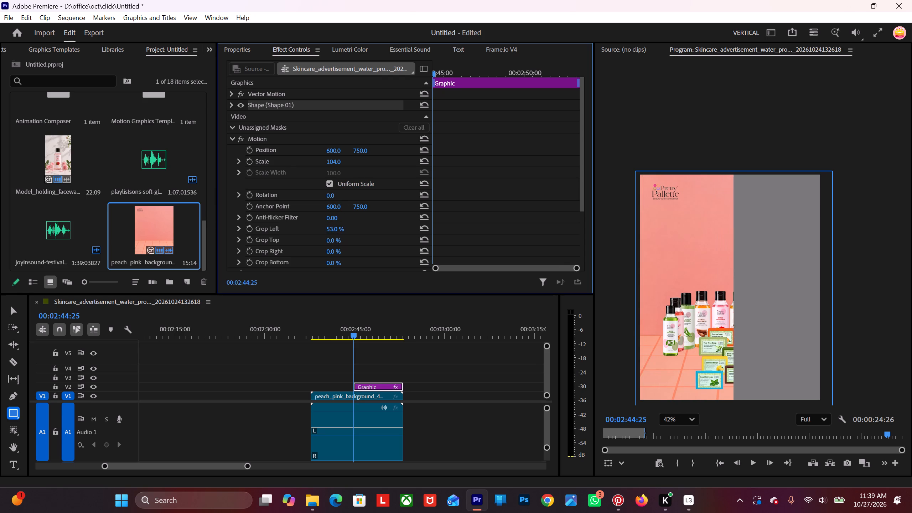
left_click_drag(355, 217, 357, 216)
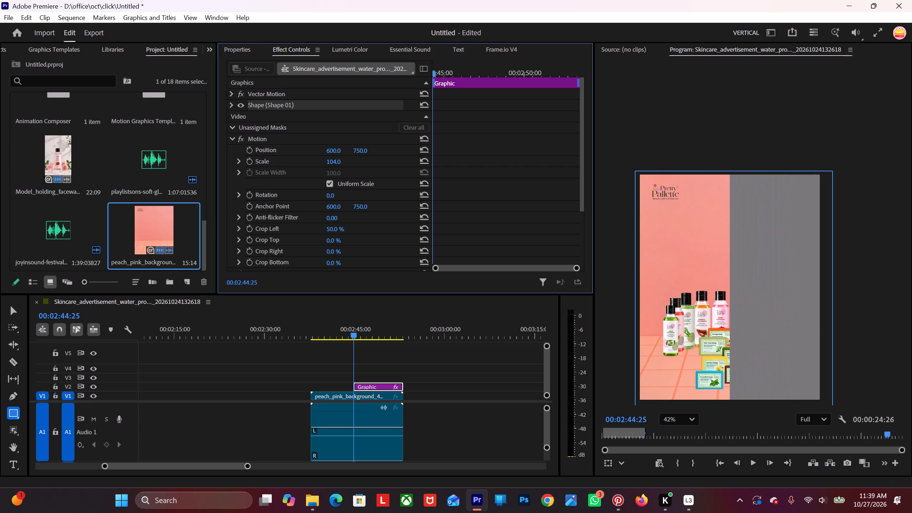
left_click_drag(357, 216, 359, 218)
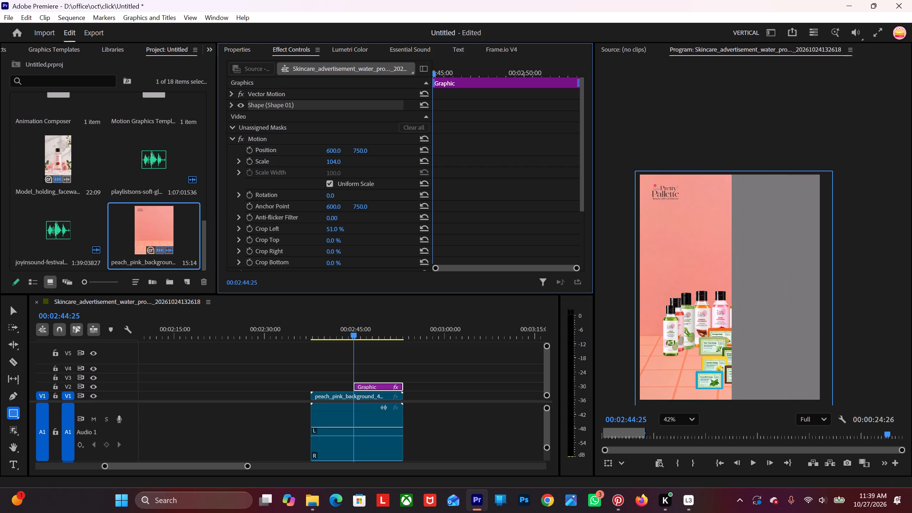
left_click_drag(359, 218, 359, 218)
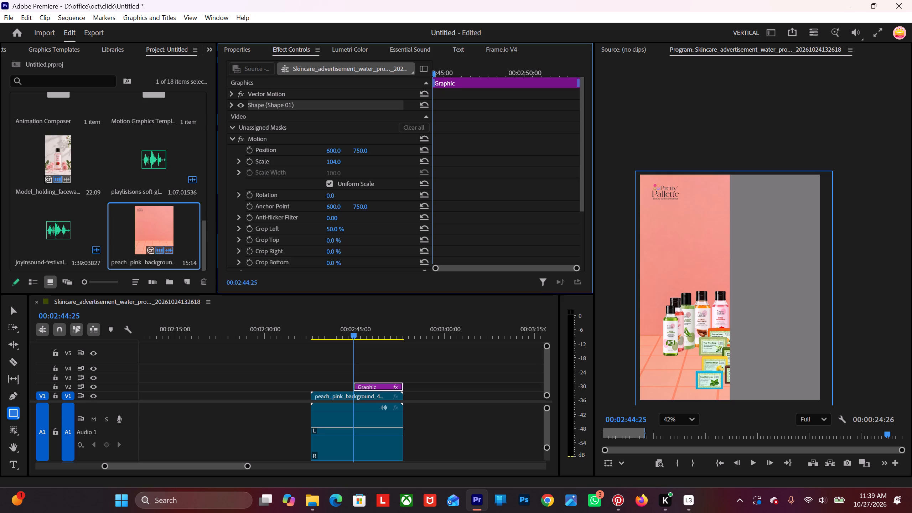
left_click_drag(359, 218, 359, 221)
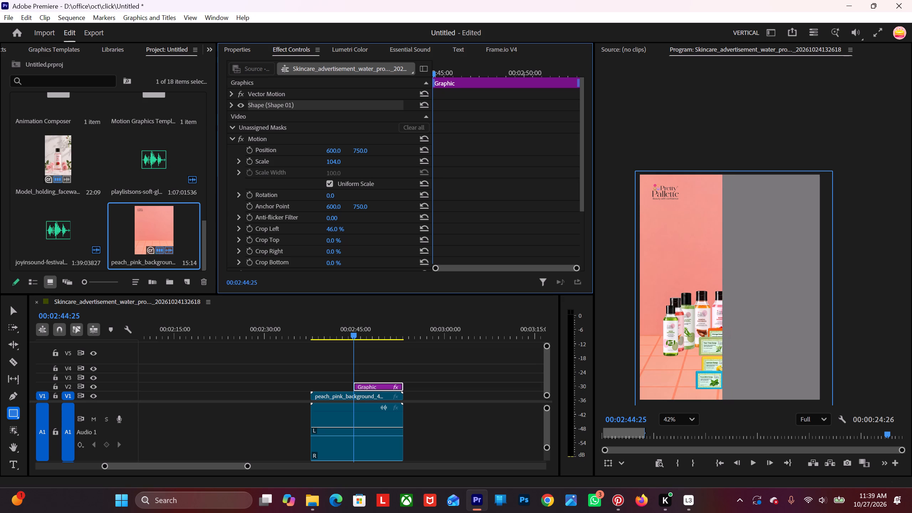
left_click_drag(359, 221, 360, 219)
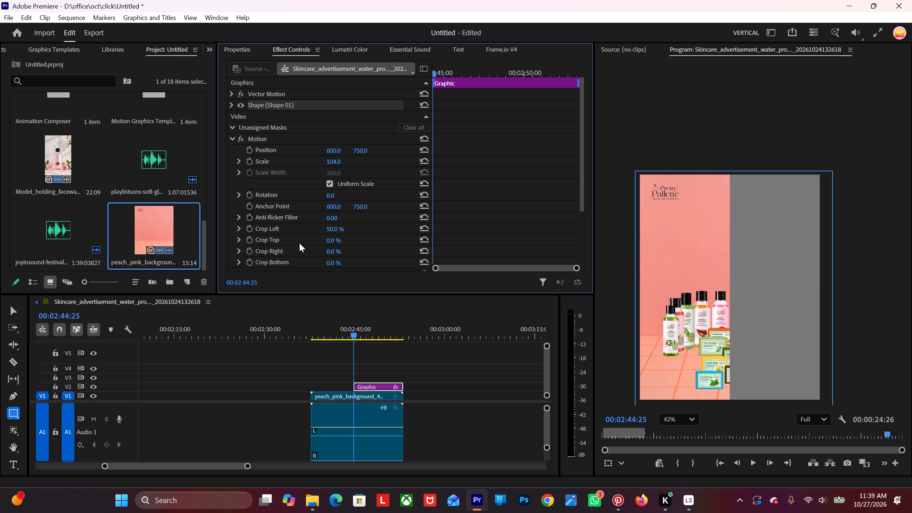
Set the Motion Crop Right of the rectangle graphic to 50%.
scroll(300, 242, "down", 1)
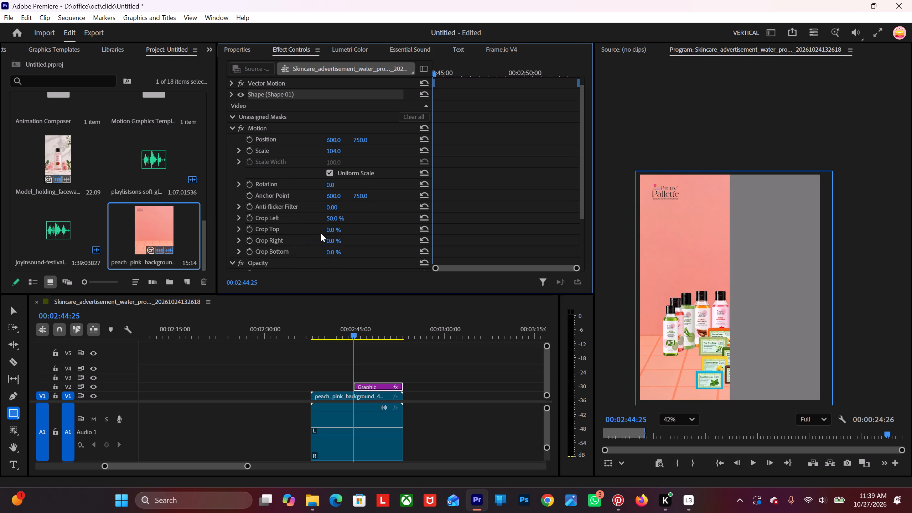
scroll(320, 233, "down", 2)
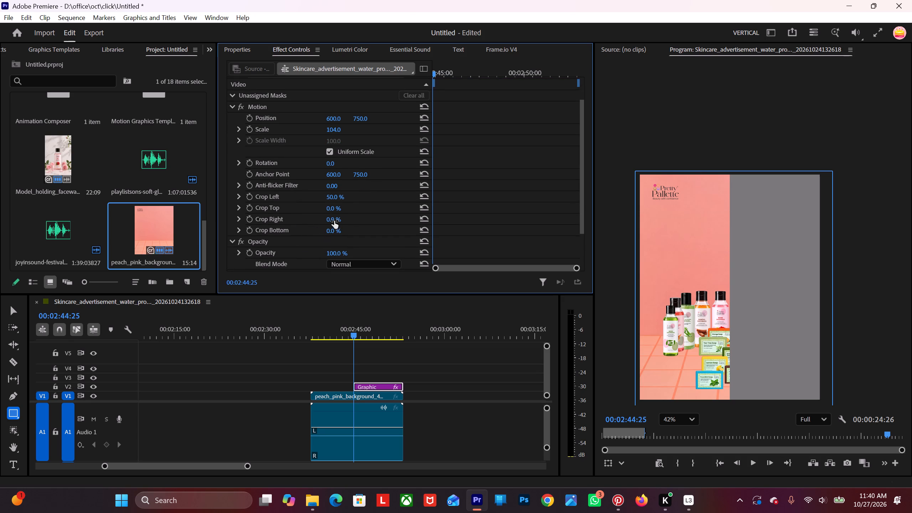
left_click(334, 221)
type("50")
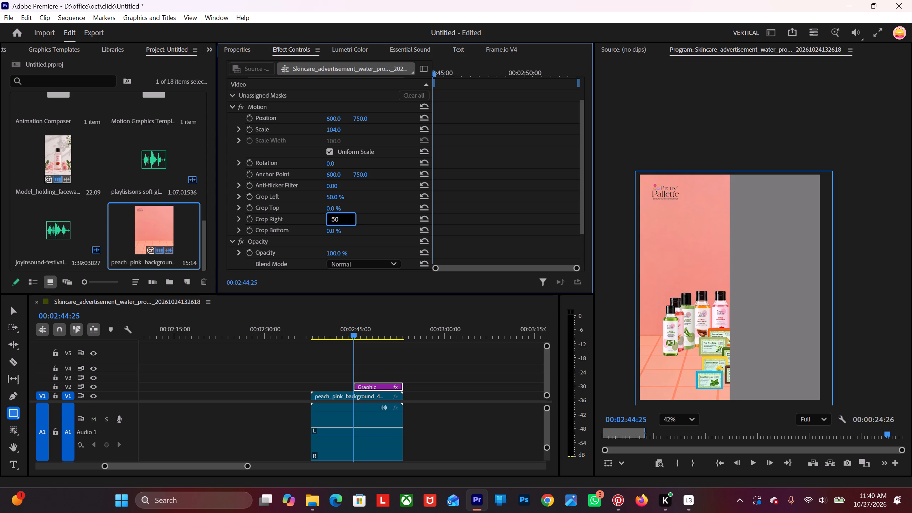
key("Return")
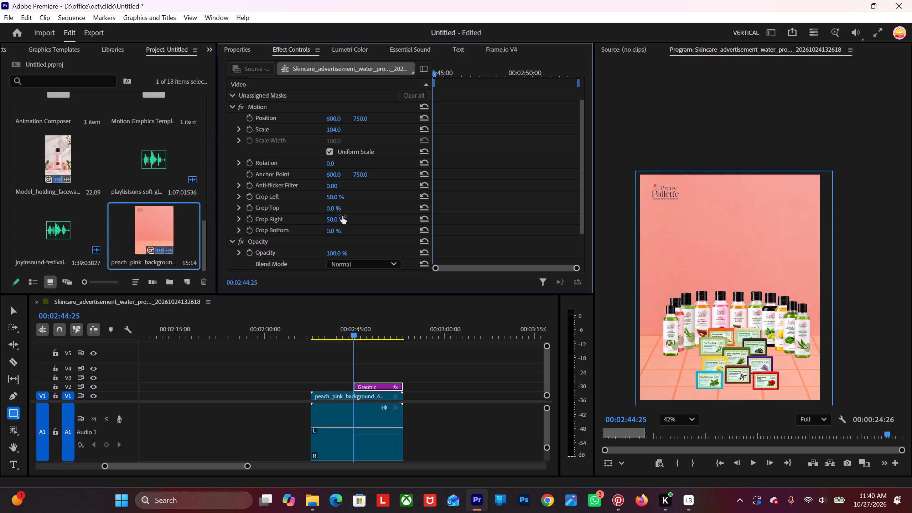
Set both Crop Right and Crop Left of the graphic to 49%, leaving a thin vertical strip at the frame's centre.
left_click(338, 217)
type("49")
key("Return")
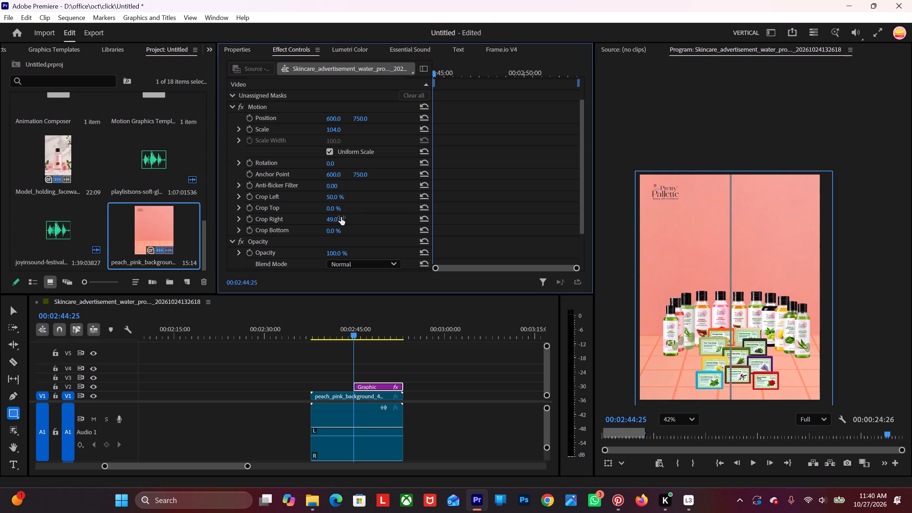
left_click(336, 198)
type("49")
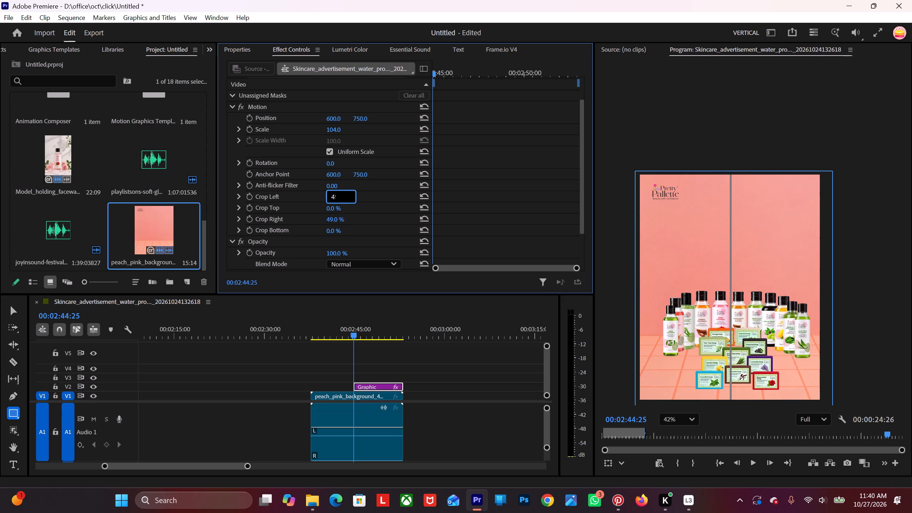
key("Return")
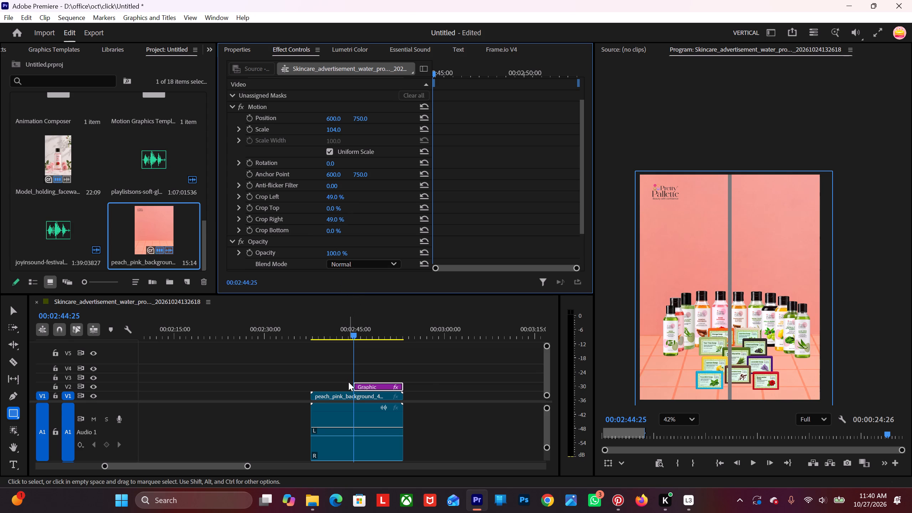
Move the Graphic clip to start at 00:02:44:07 and extend its end to the end of the peach_pink_background_4x5 clip.
scroll(348, 382, "up", 12, "alt")
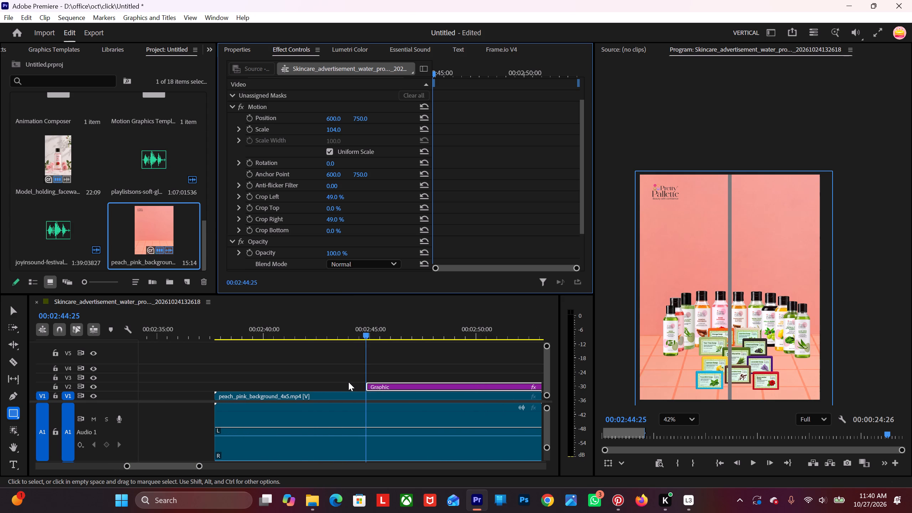
scroll(349, 380, "down", 4)
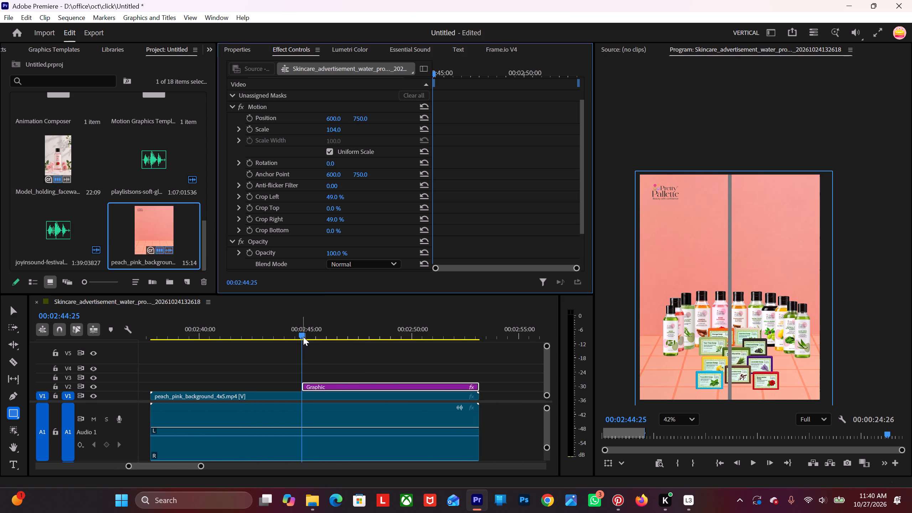
left_click_drag(303, 337, 242, 363)
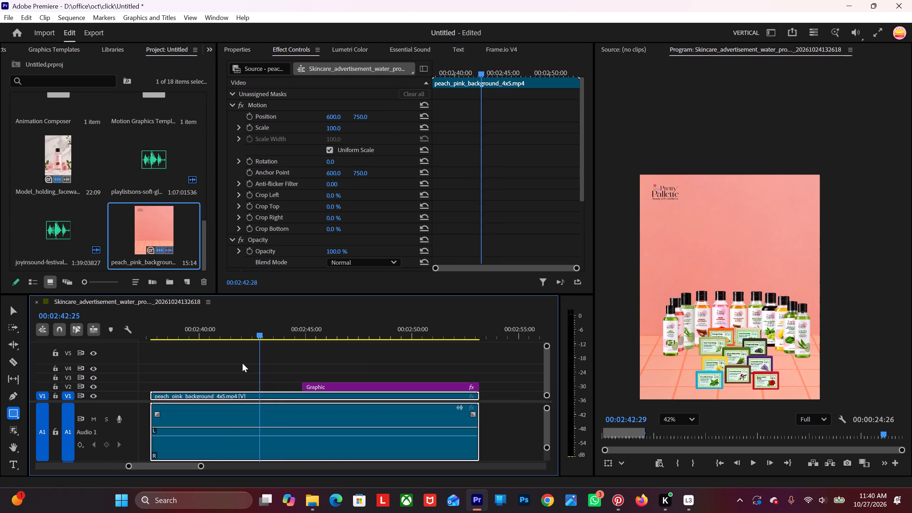
left_click_drag(242, 363, 255, 357)
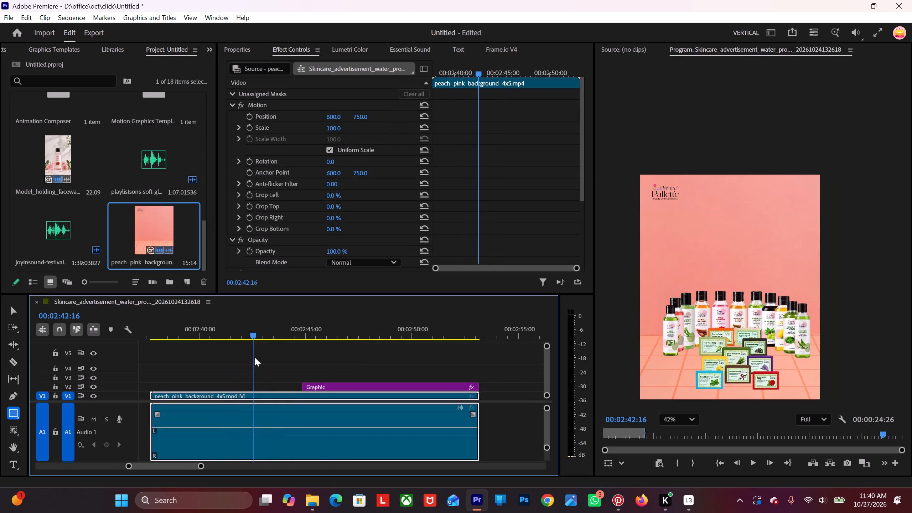
left_click_drag(255, 357, 162, 368)
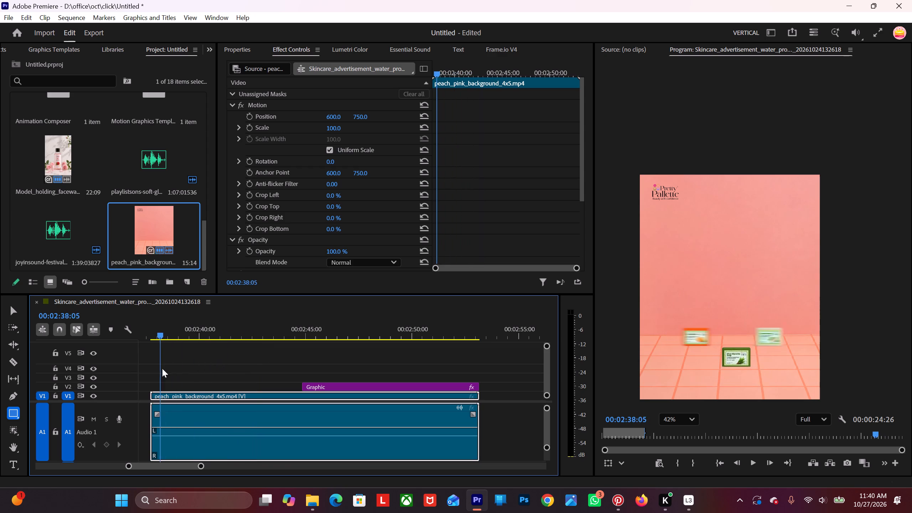
left_click_drag(162, 368, 289, 344)
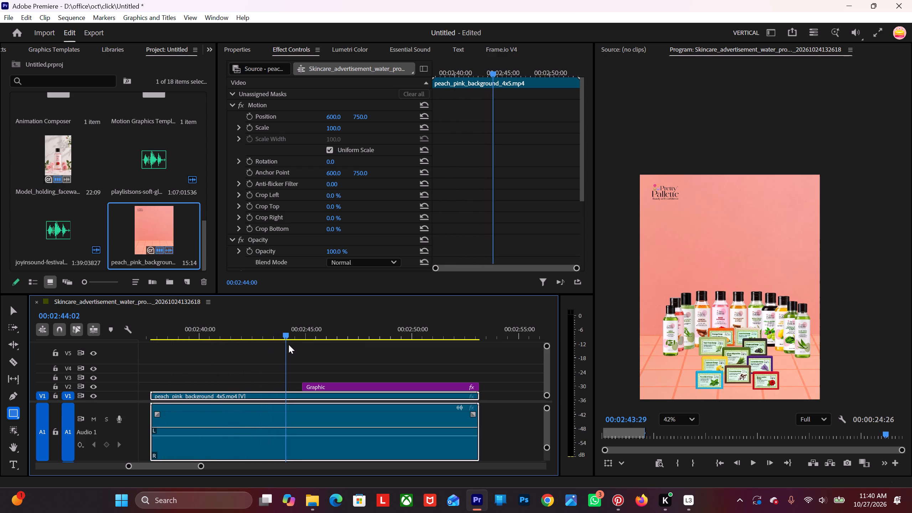
left_click_drag(289, 344, 291, 344)
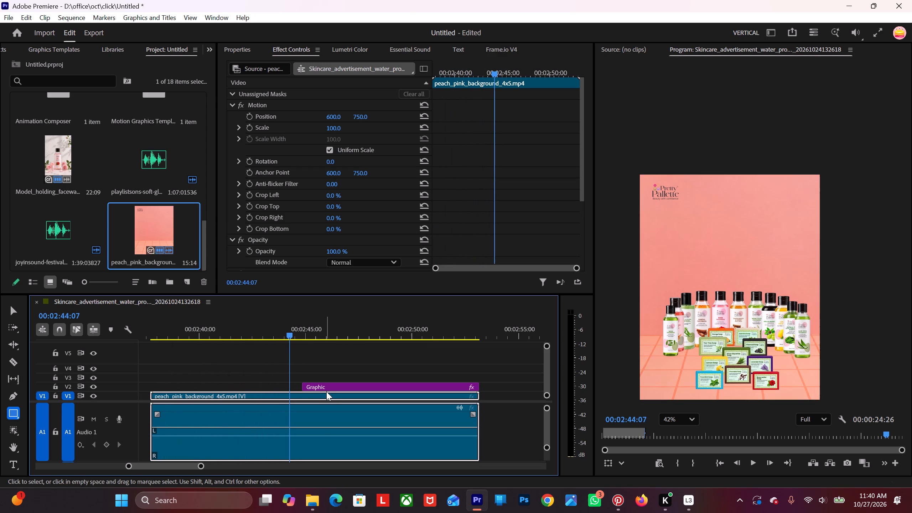
left_click_drag(328, 387, 312, 387)
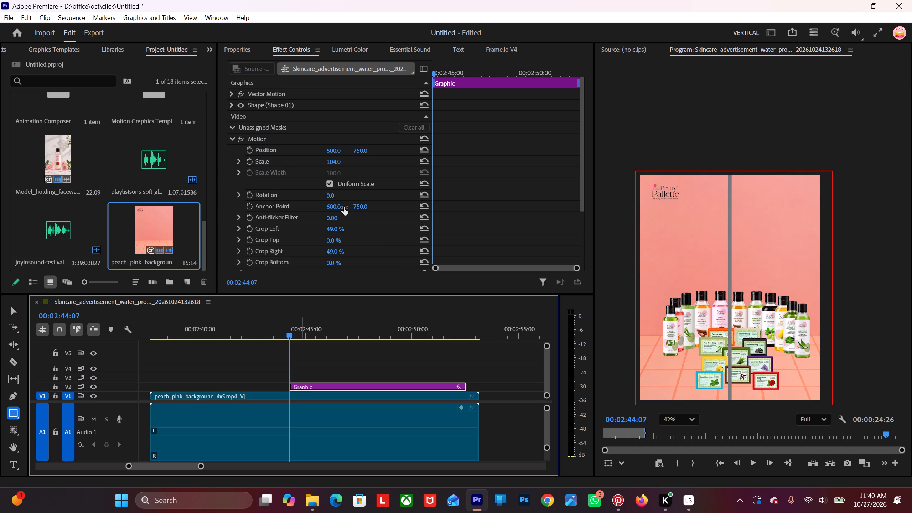
left_click_drag(465, 387, 476, 385)
Set the graphic's Crop Top to 100% and add its first keyframe at 00:02:44:07.
scroll(292, 194, "down", 1)
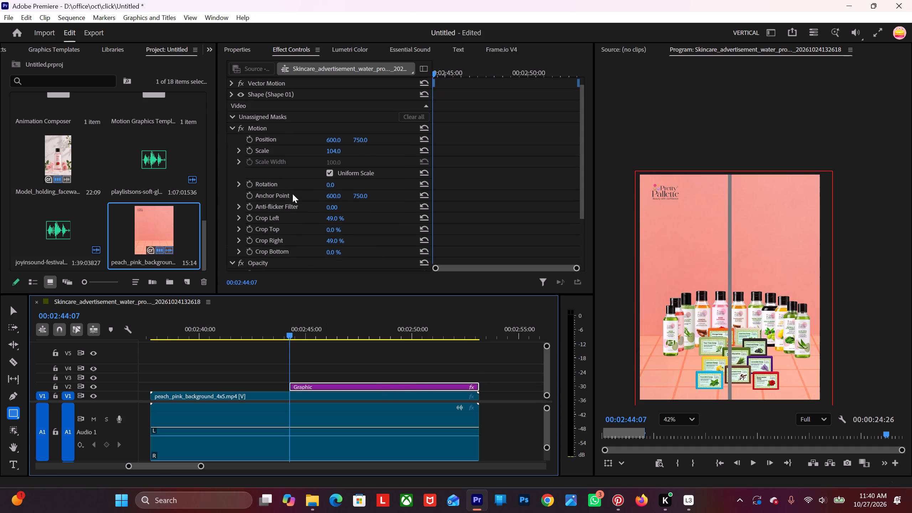
scroll(292, 194, "down", 1)
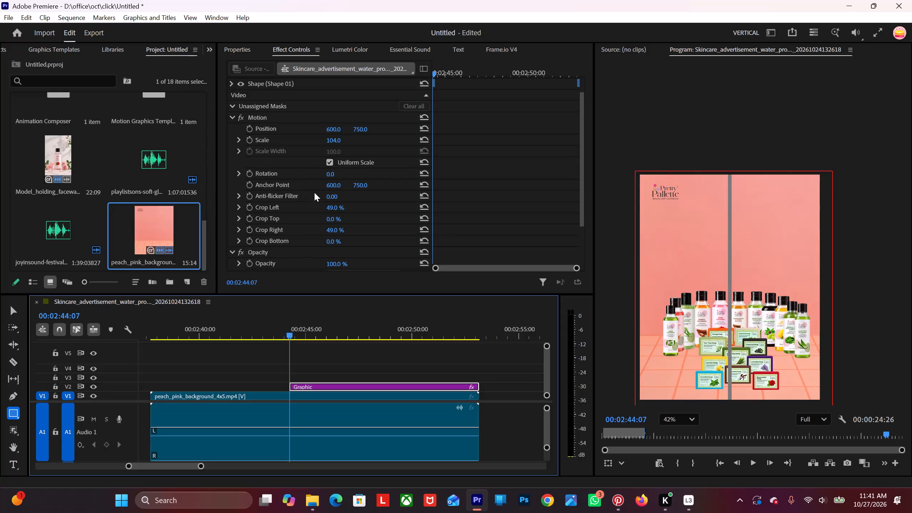
left_click_drag(337, 219, 350, 217)
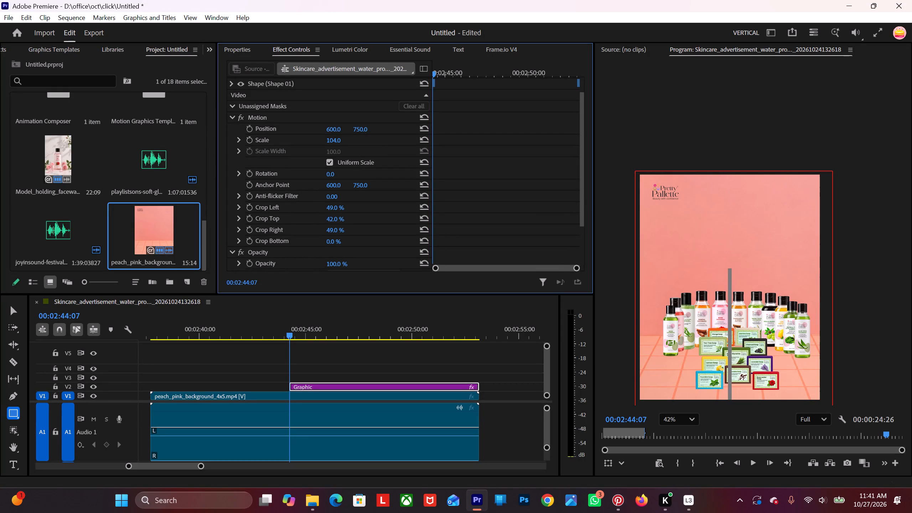
left_click_drag(350, 217, 377, 207)
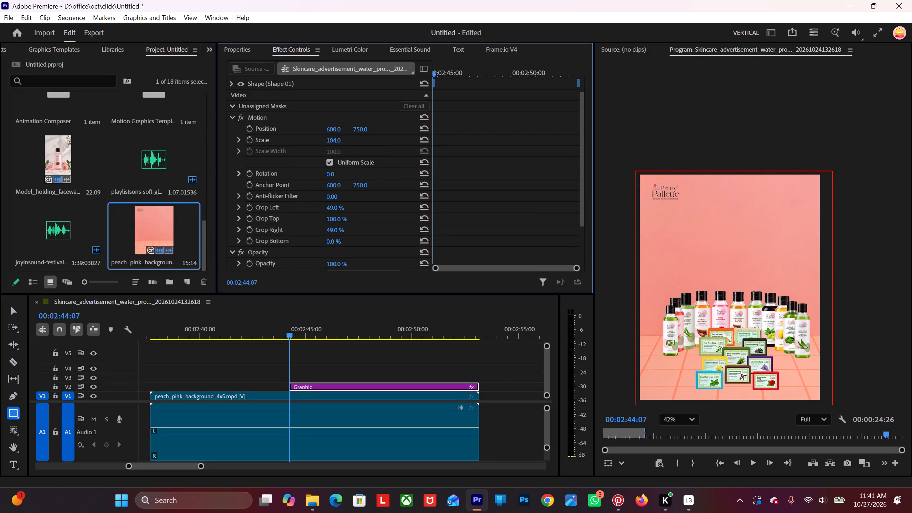
left_click_drag(377, 207, 379, 203)
left_click_drag(379, 203, 388, 200)
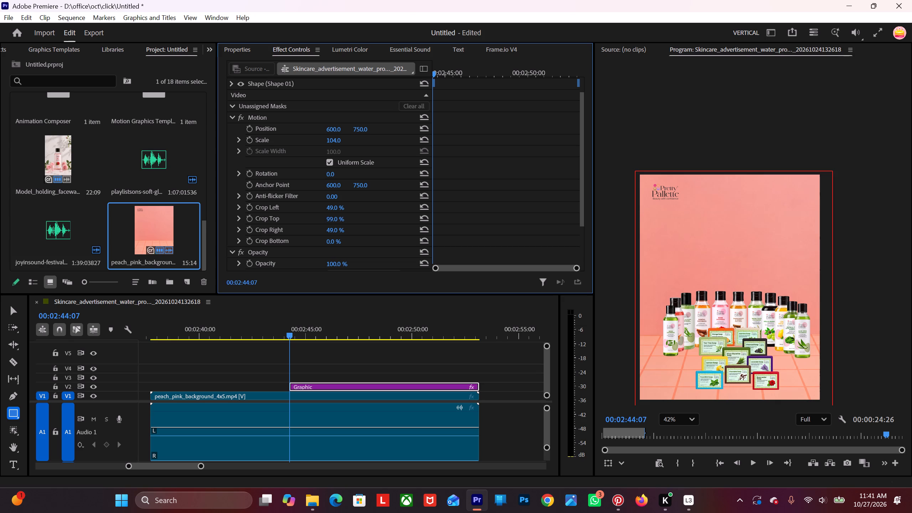
left_click_drag(388, 200, 390, 198)
left_click(253, 221)
Advance to 00:02:44:17 and set the graphic's Crop Top to 0%, adding the second Crop Top keyframe.
left_click(771, 461)
left_click(771, 463)
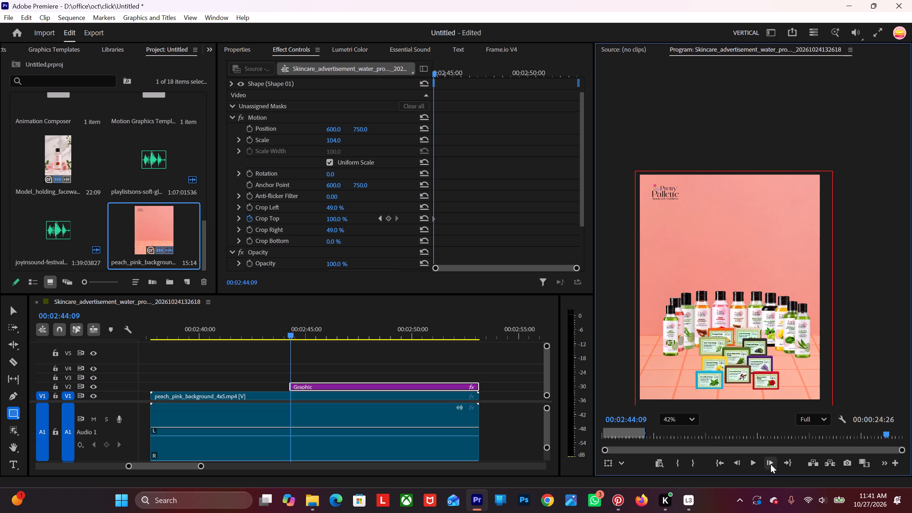
triple_click(771, 464)
triple_click(771, 464)
left_click(771, 464)
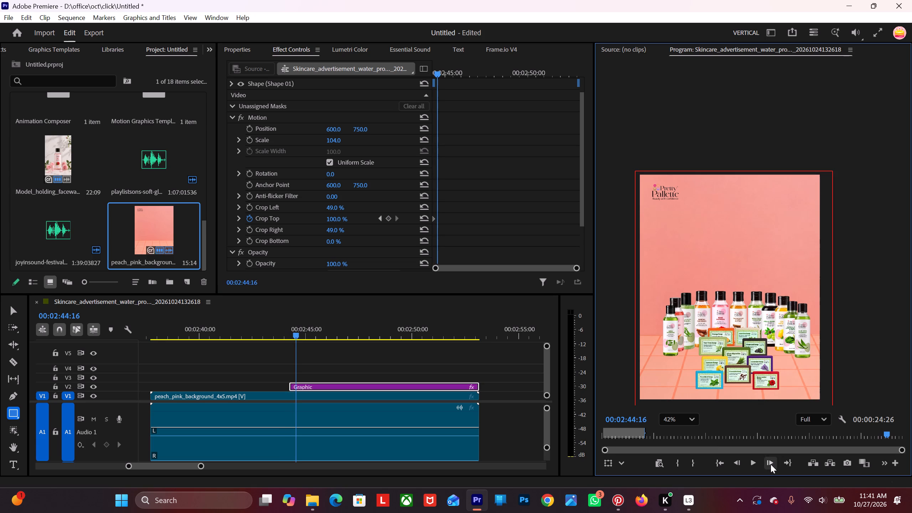
left_click(771, 464)
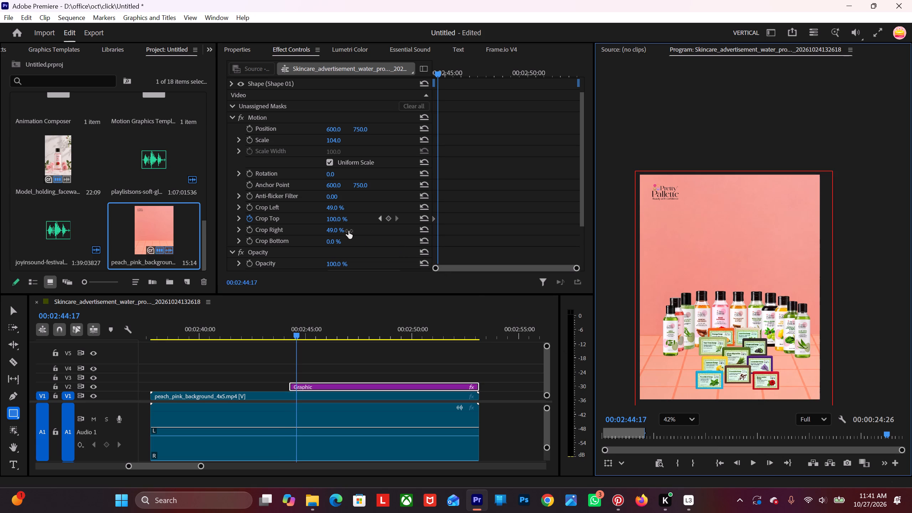
left_click_drag(338, 219, 308, 223)
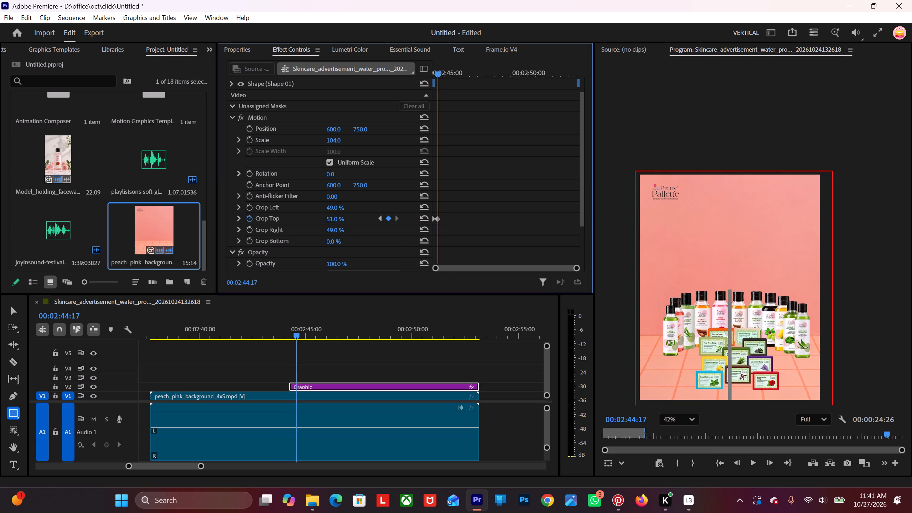
left_click_drag(308, 223, 265, 226)
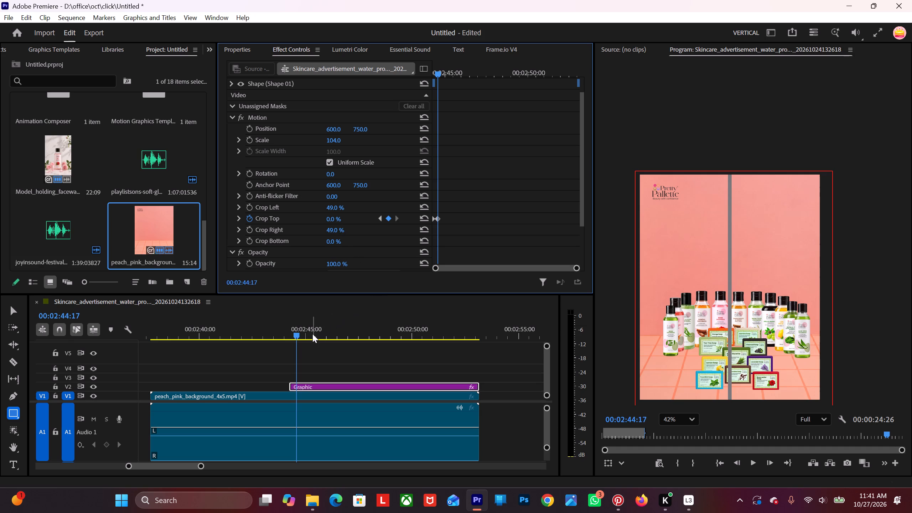
Play back the strip's Crop Top animation from around the start of the Graphic clip to check its growth.
left_click_drag(296, 333, 287, 332)
key("space")
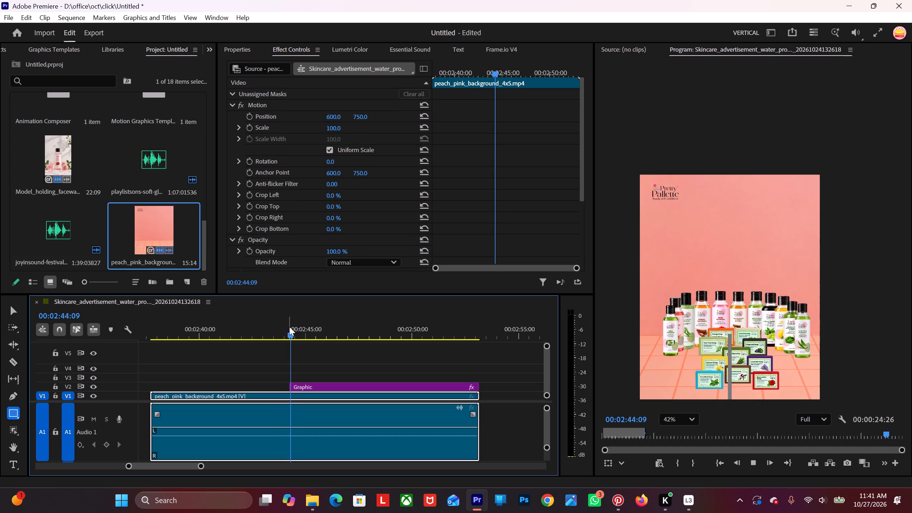
key("space")
left_click_drag(294, 331, 295, 332)
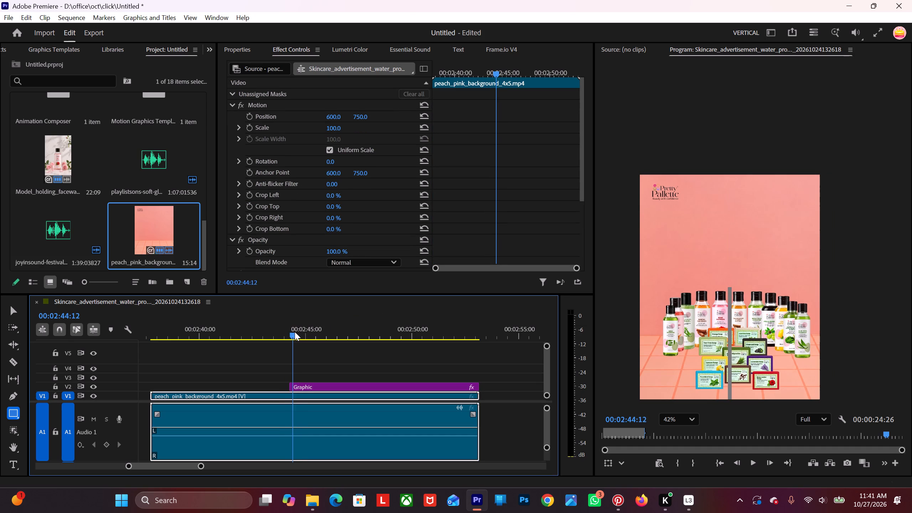
left_click_drag(295, 332, 290, 332)
key("space")
key("space")
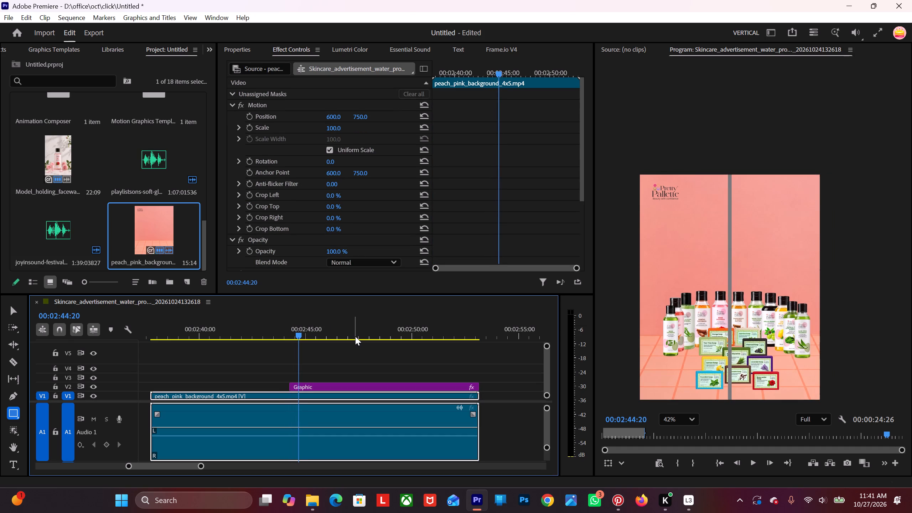
On the Graphic clip, add keyframes at 00:02:44:20 for Crop Left at 49% and Crop Bottom at 0%.
scroll(447, 209, "down", 17)
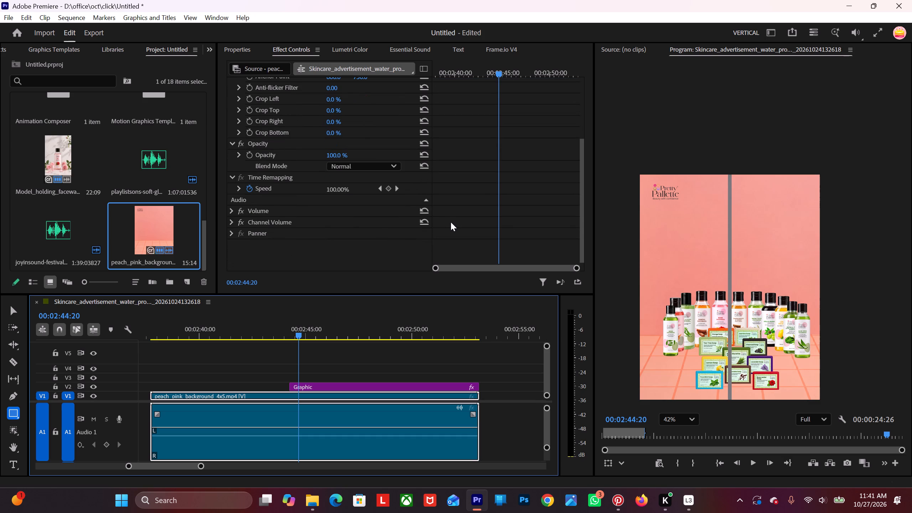
scroll(451, 222, "down", 1)
scroll(461, 197, "up", 8)
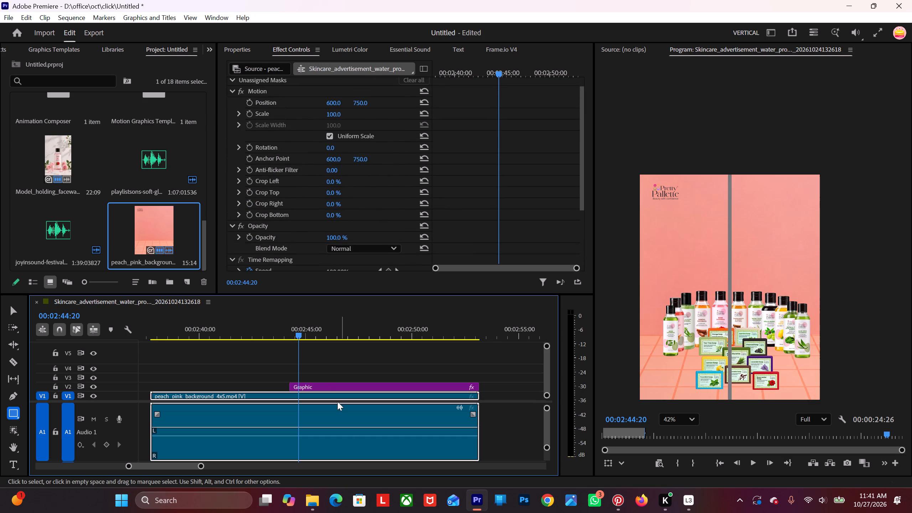
left_click(330, 389)
scroll(534, 159, "down", 4)
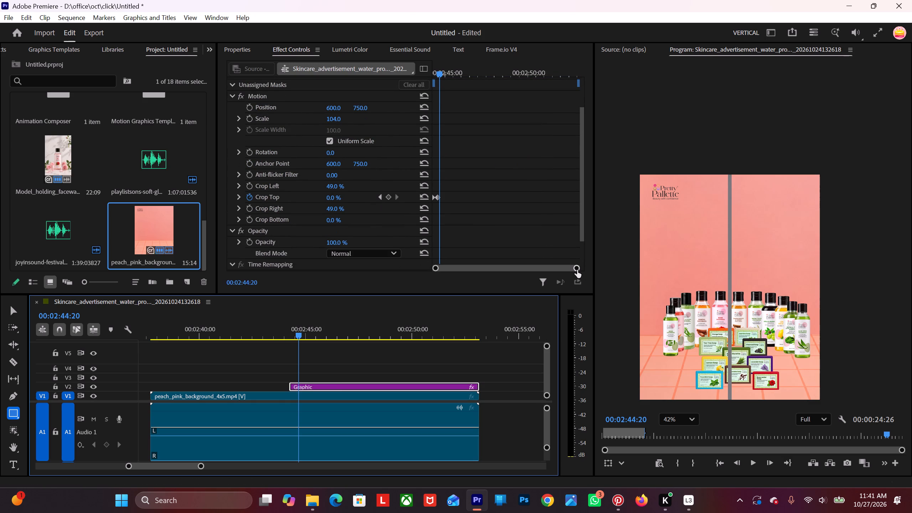
left_click_drag(577, 270, 483, 270)
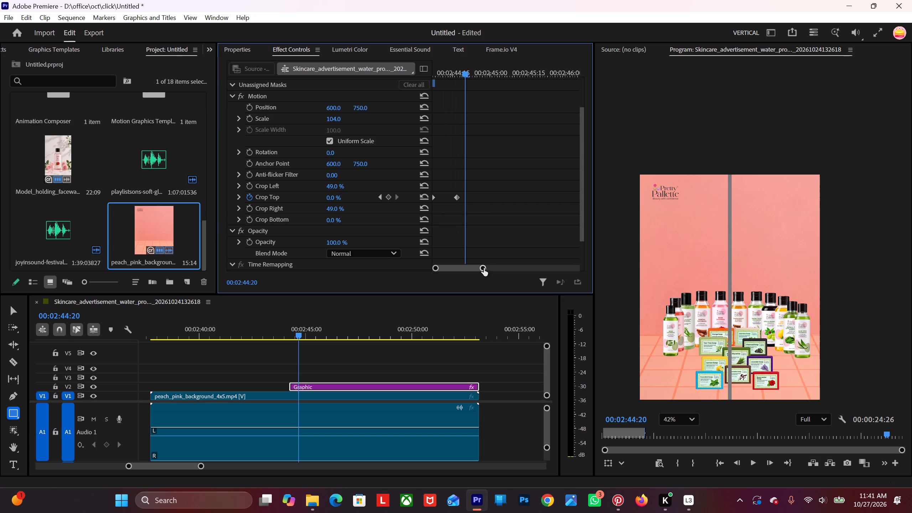
left_click_drag(467, 71, 456, 74)
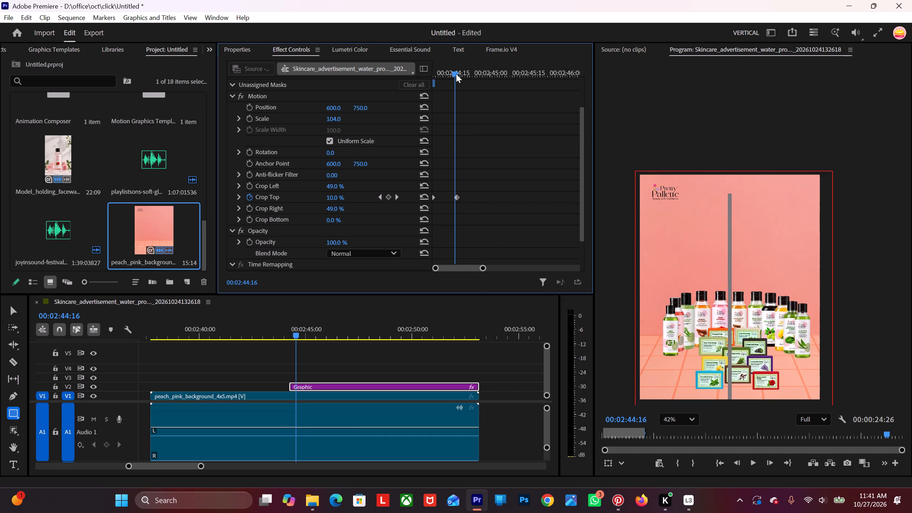
left_click_drag(456, 74, 458, 74)
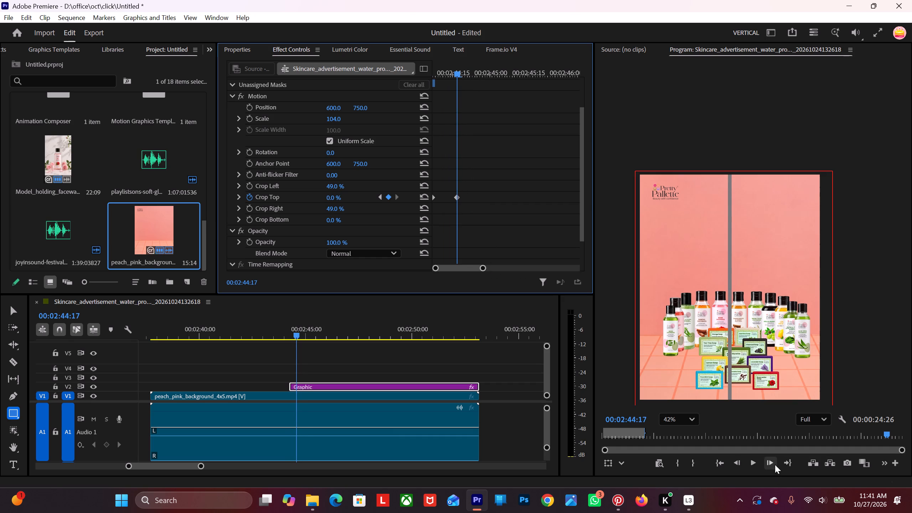
double_click(773, 462)
left_click(773, 462)
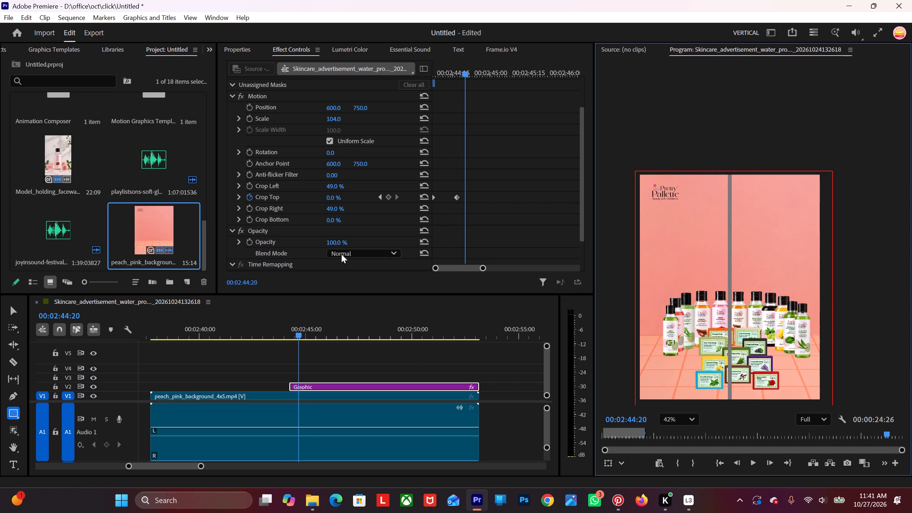
left_click(249, 185)
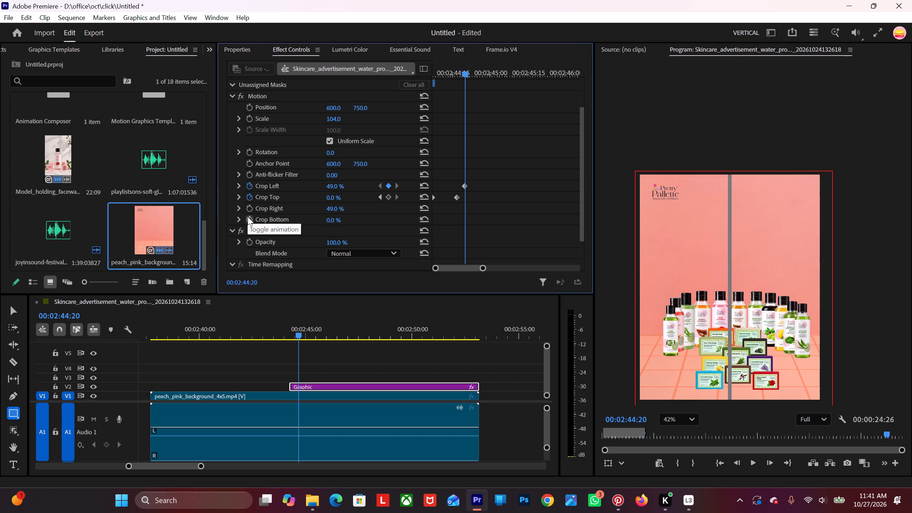
left_click(248, 217)
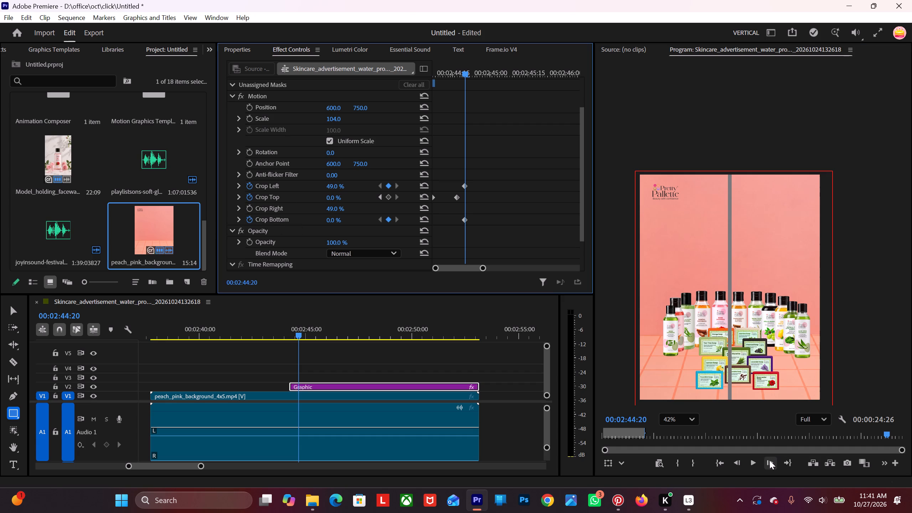
At 00:02:45:00, set the graphic's Crop Left to 0% and add a Crop Bottom keyframe at 0%.
triple_click(769, 460)
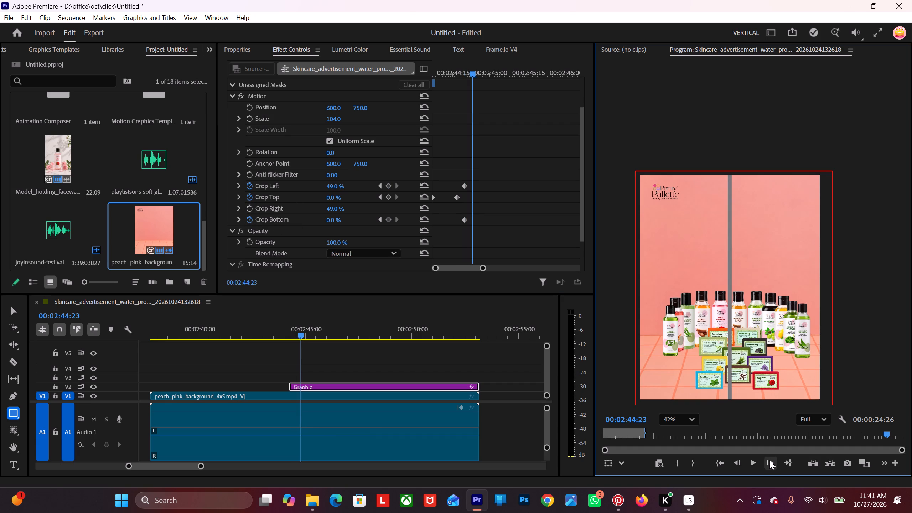
triple_click(769, 460)
triple_click(769, 460)
left_click(769, 460)
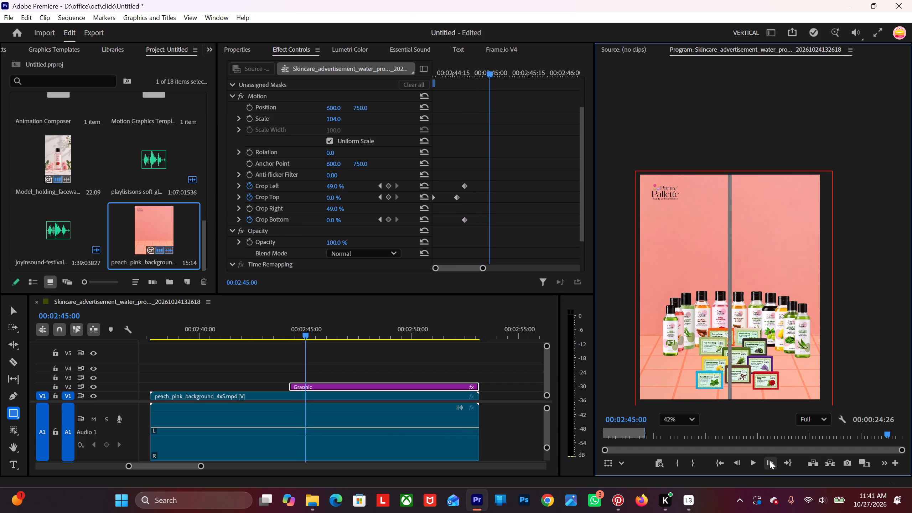
left_click(336, 185)
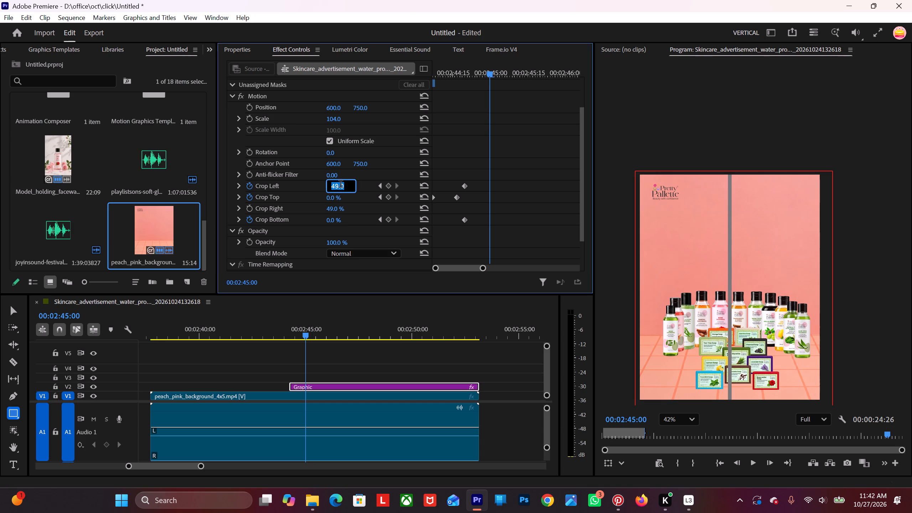
key("0")
key("Return")
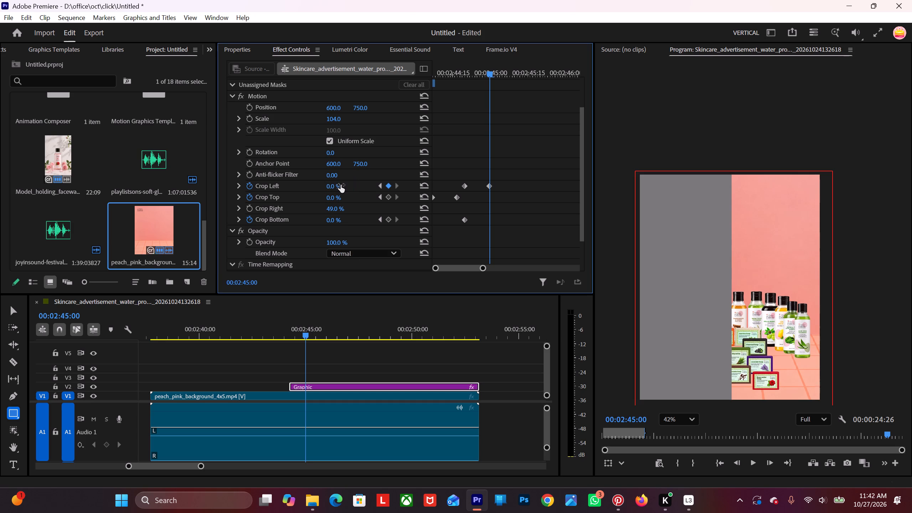
left_click(339, 221)
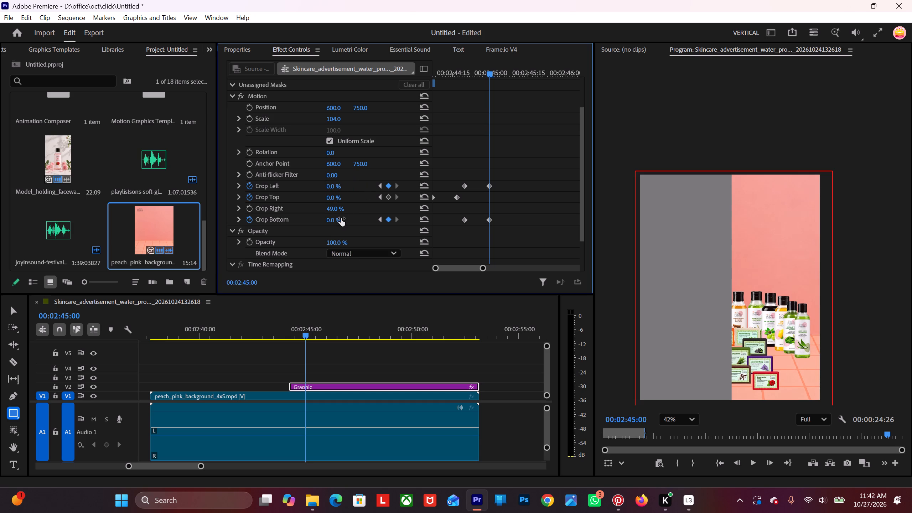
left_click(335, 219)
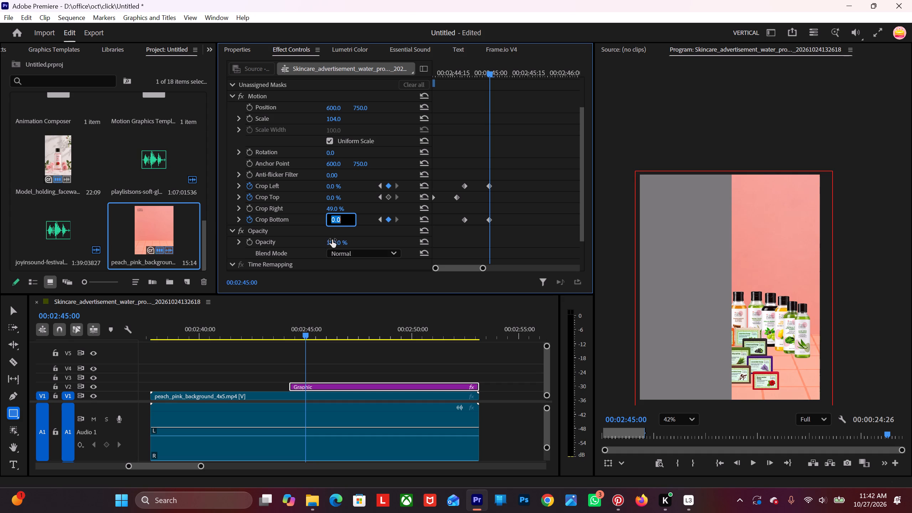
left_click(311, 221)
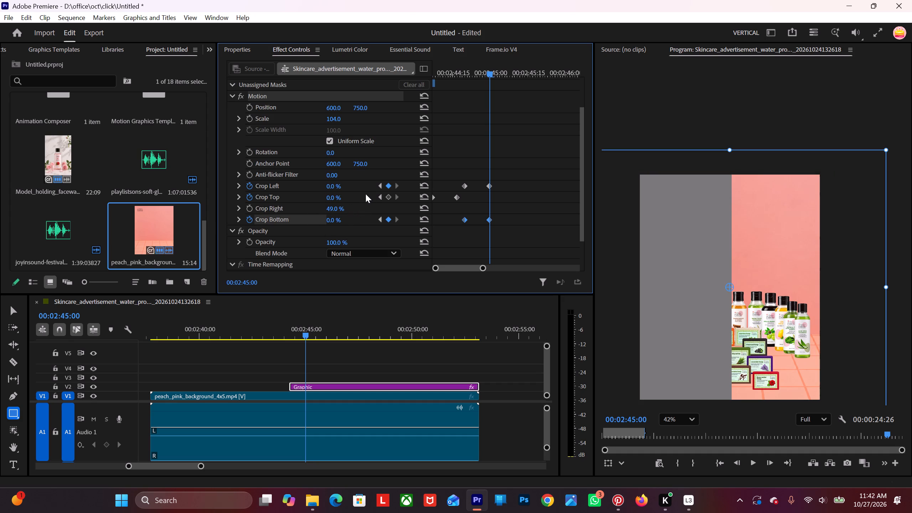
Keyframe the graphic's Crop Right at 49% on 00:02:44:20 and at 0% on 00:02:45:00.
left_click(382, 197)
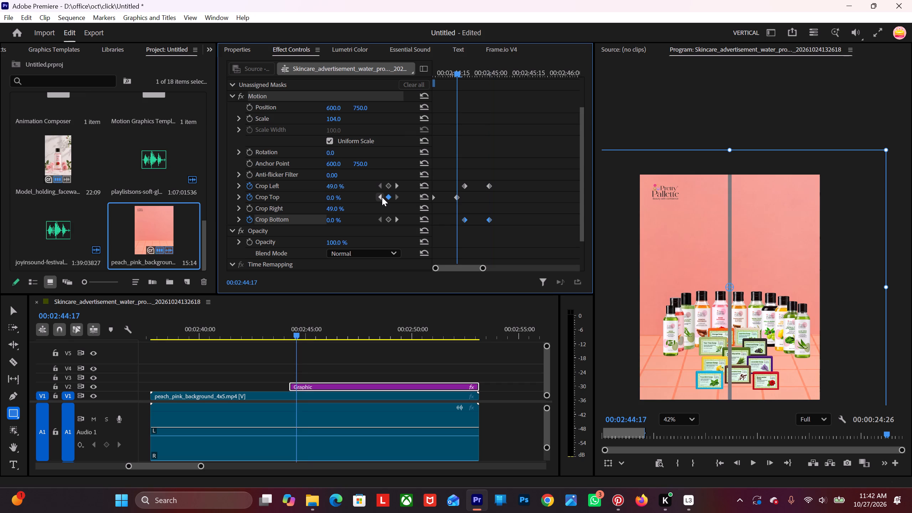
left_click(399, 186)
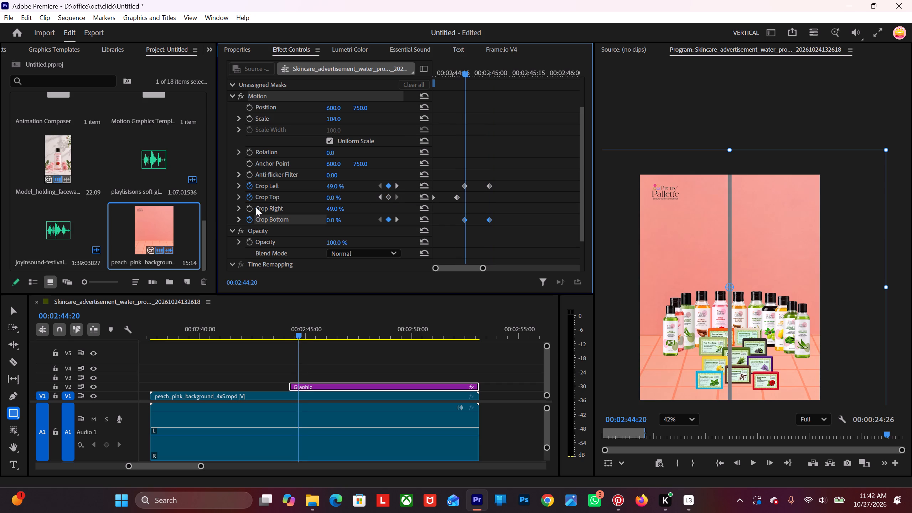
left_click(250, 208)
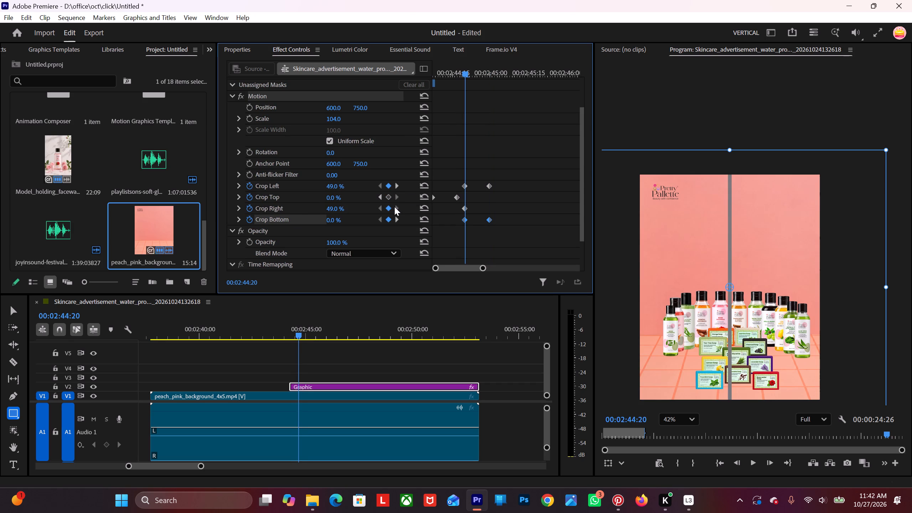
left_click(398, 186)
left_click(335, 210)
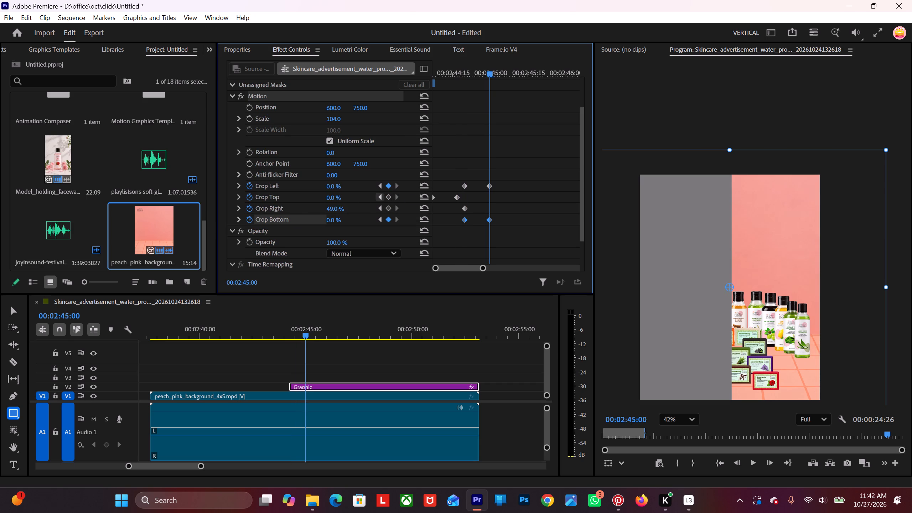
key("0")
key("Return")
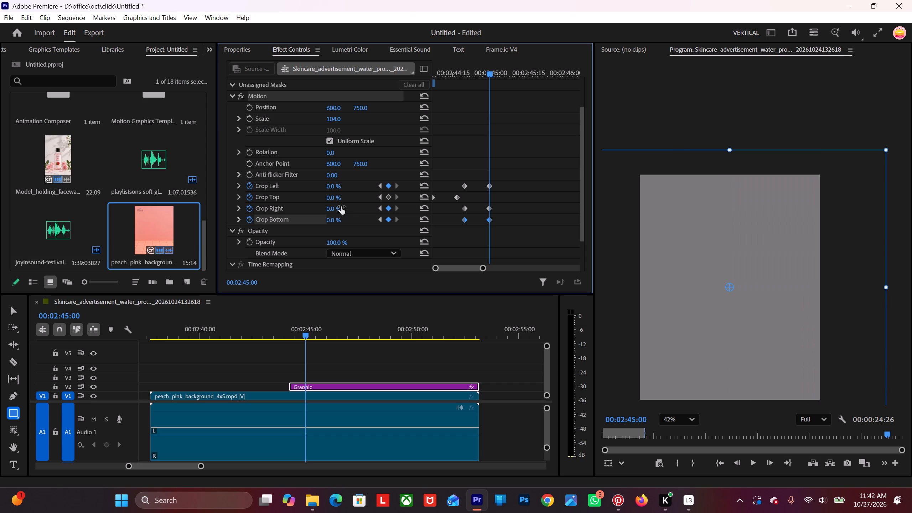
Play back the graphic's full crop animation from just before the Graphic clip's start to review the strip opening across the frame.
left_click_drag(303, 331, 287, 338)
key("space")
key("space")
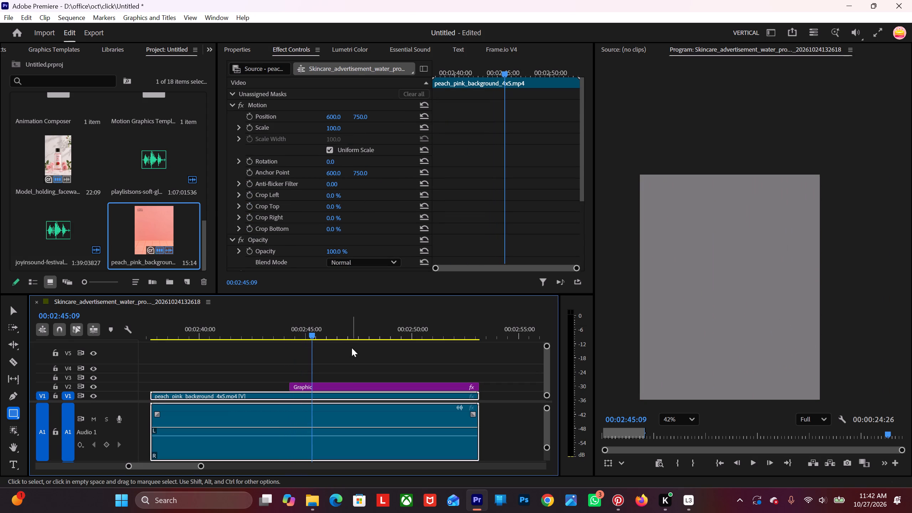
left_click_drag(313, 333, 290, 348)
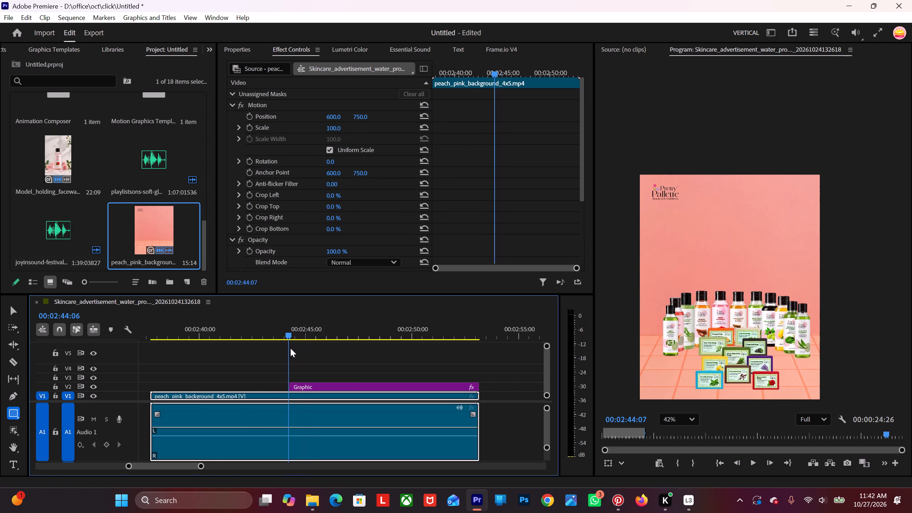
left_click_drag(290, 348, 289, 349)
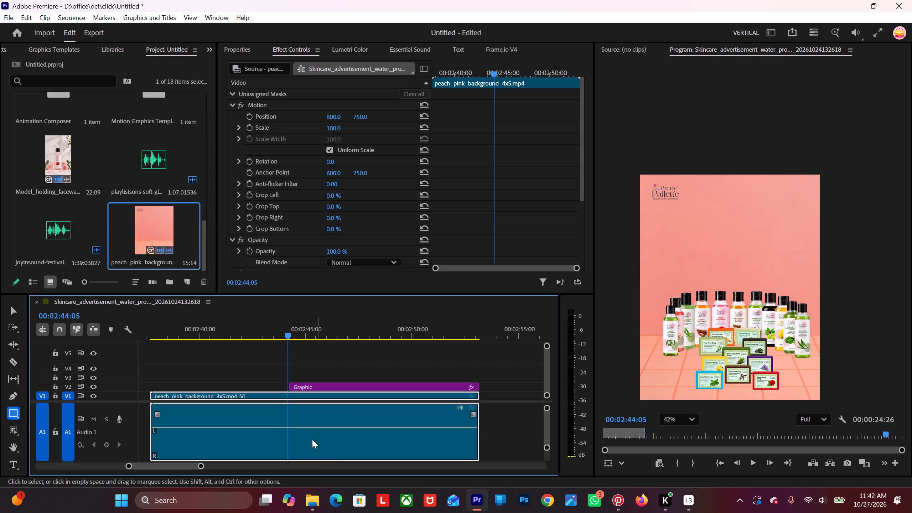
scroll(289, 382, "up", 5, "alt")
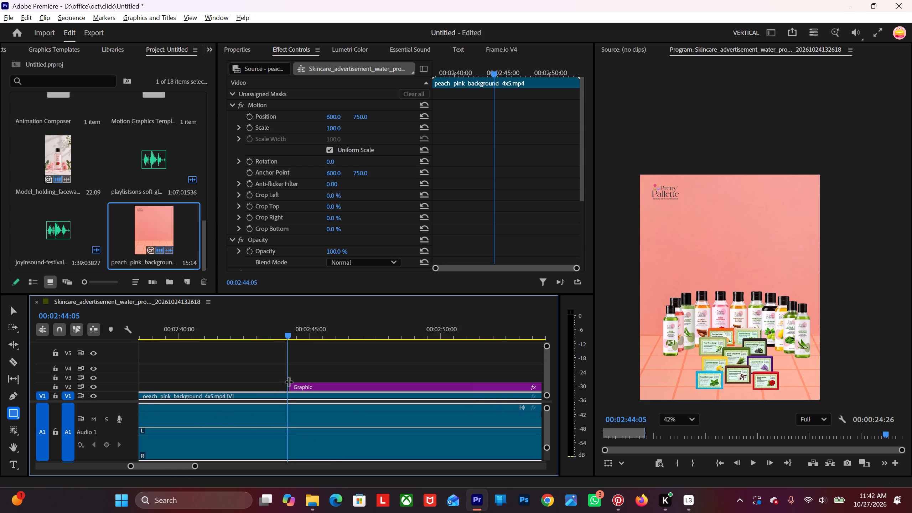
scroll(289, 382, "up", 5, "alt")
scroll(289, 382, "down", 3)
scroll(247, 369, "down", 5, "alt")
key("space")
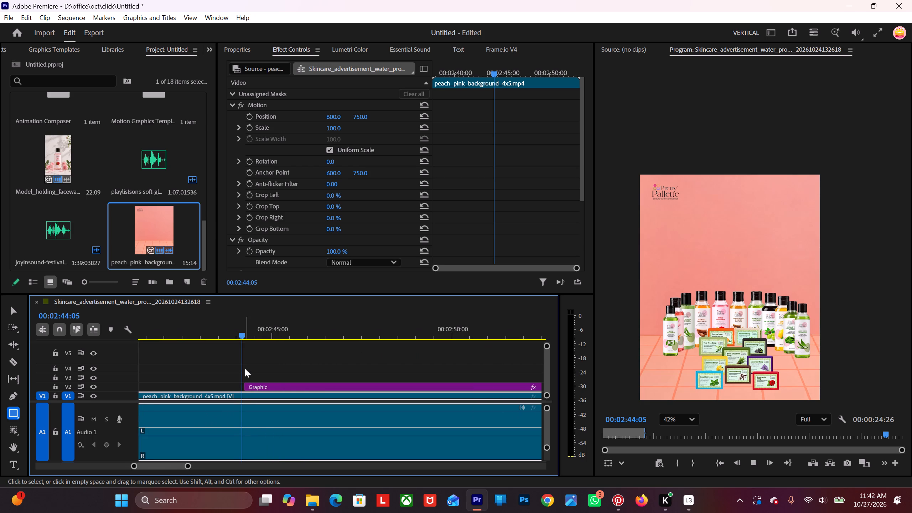
key("space")
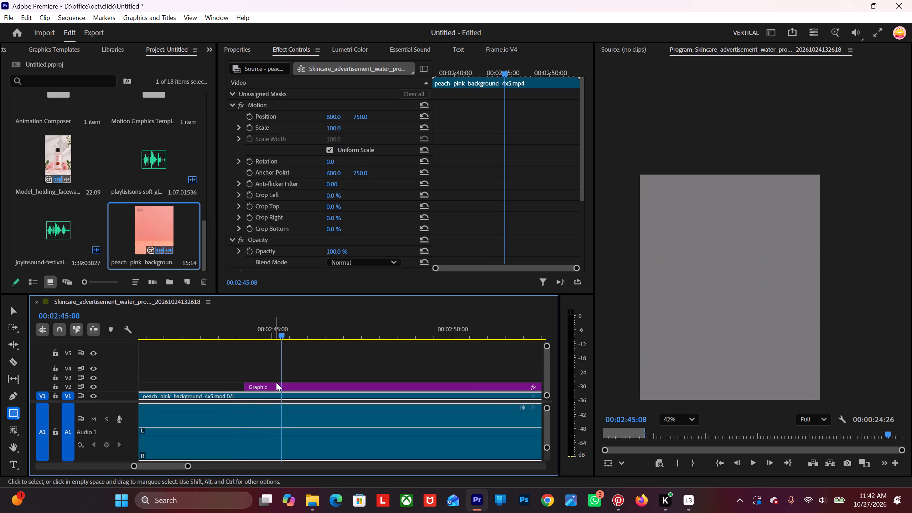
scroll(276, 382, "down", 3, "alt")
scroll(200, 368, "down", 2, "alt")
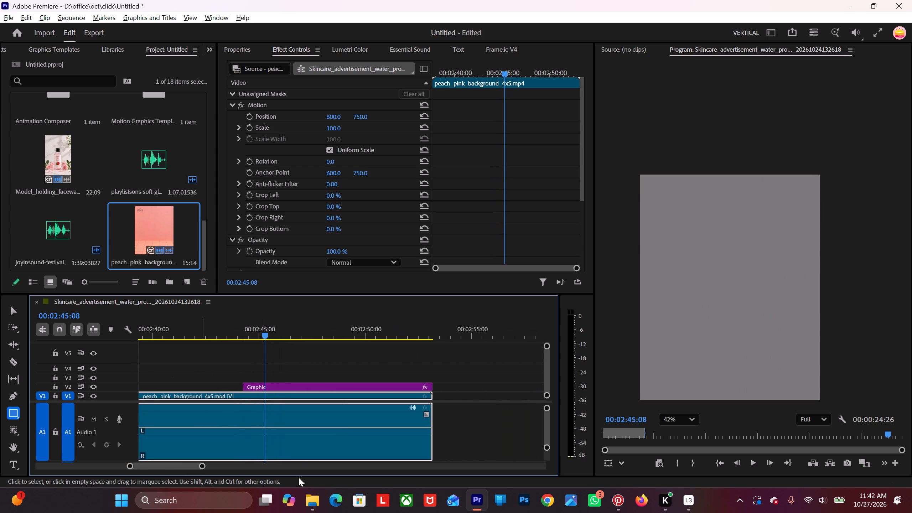
Switch to File Explorer and look through the Downloads folder for an asset to use in the product video.
left_click(319, 506)
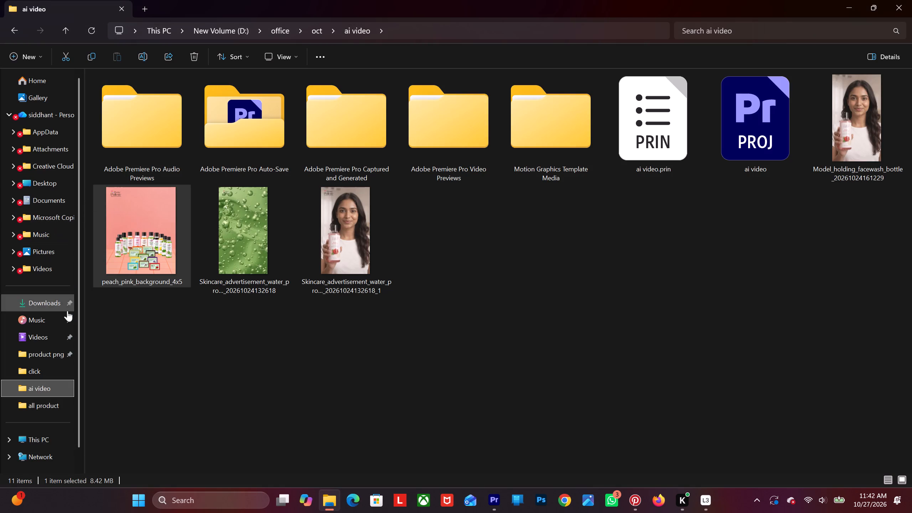
left_click(58, 305)
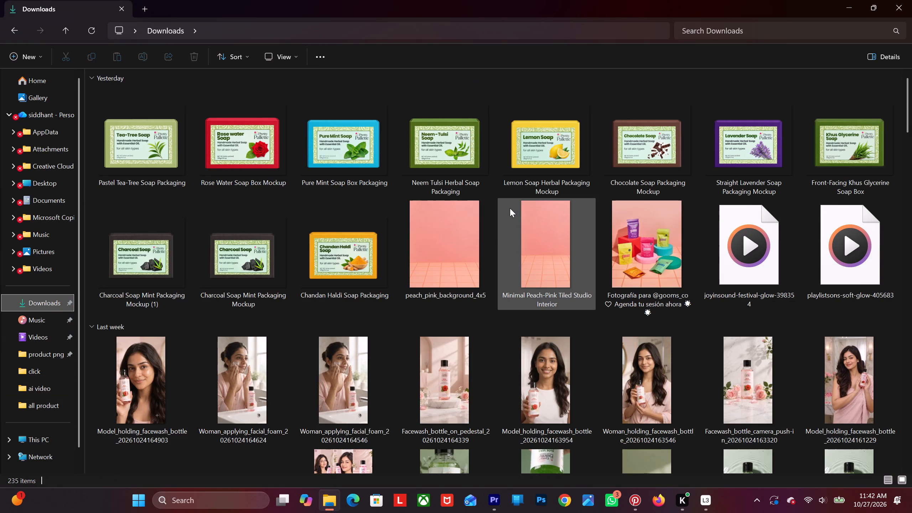
scroll(510, 208, "down", 2)
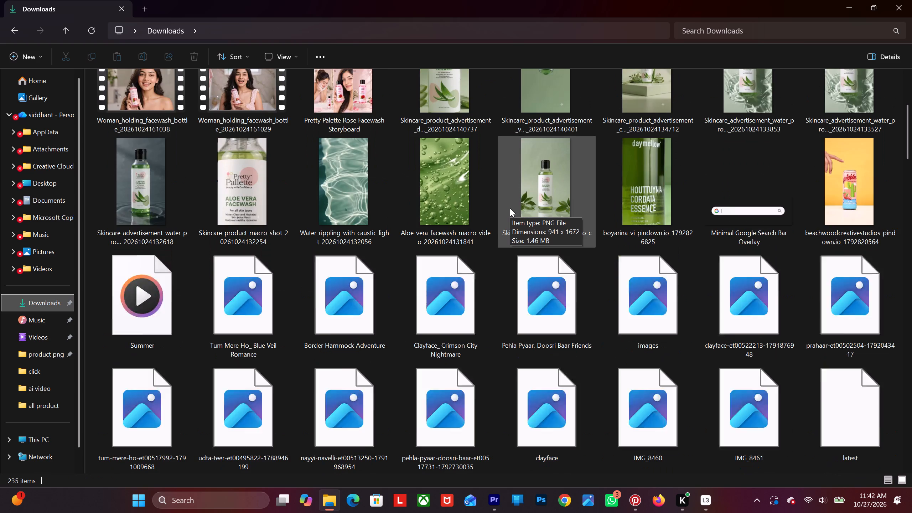
scroll(510, 208, "down", 1)
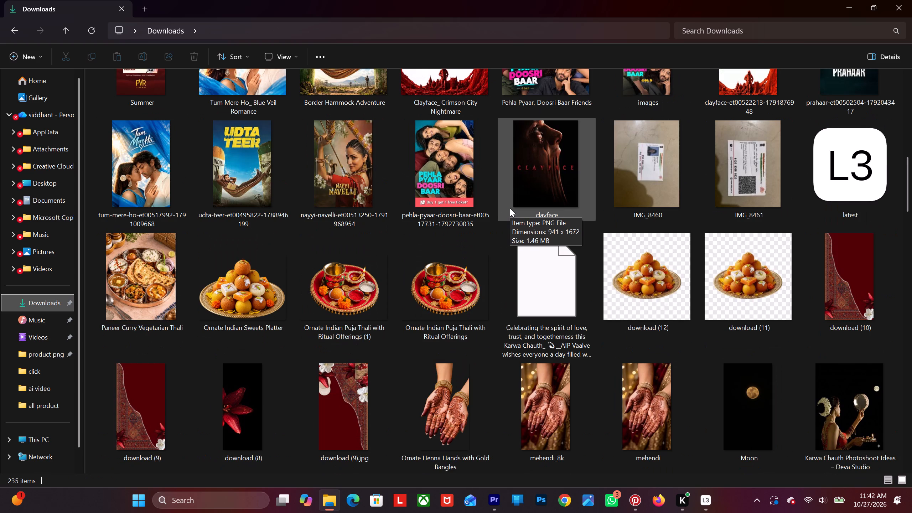
scroll(510, 208, "down", 4)
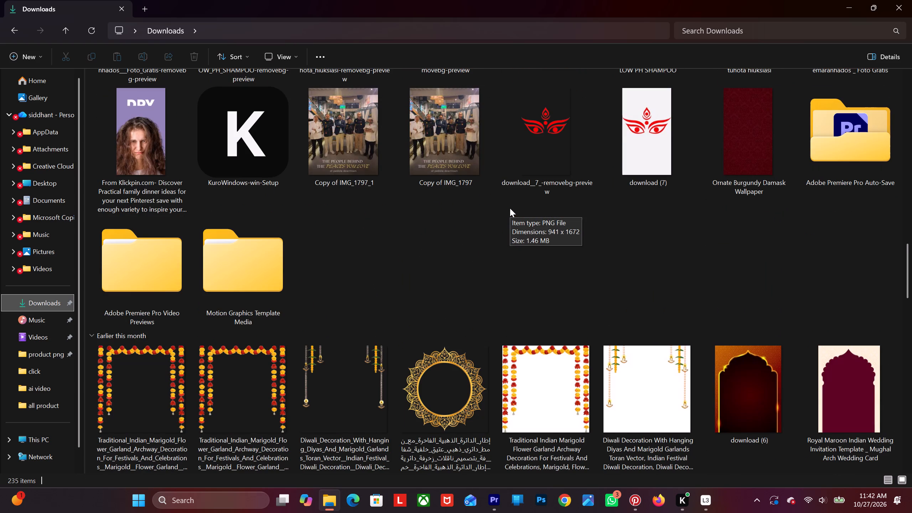
scroll(510, 208, "down", 14)
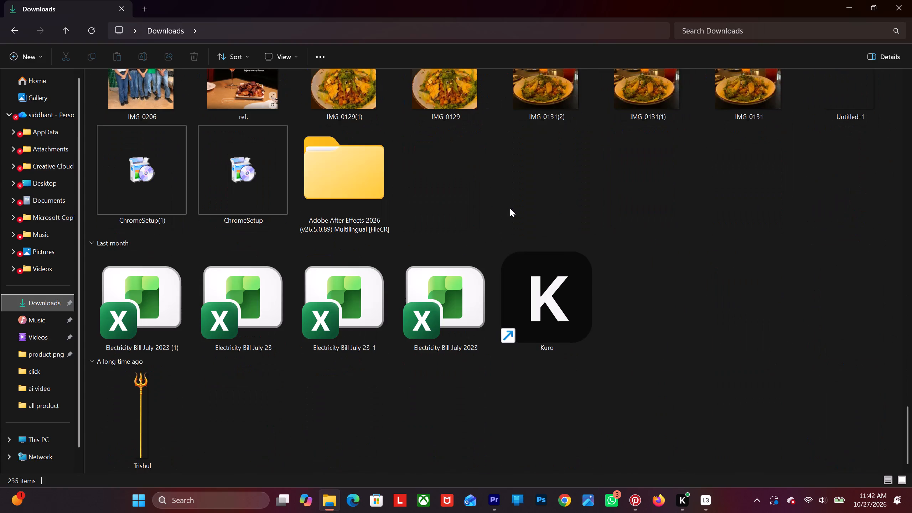
scroll(510, 208, "down", 2)
scroll(510, 208, "up", 5)
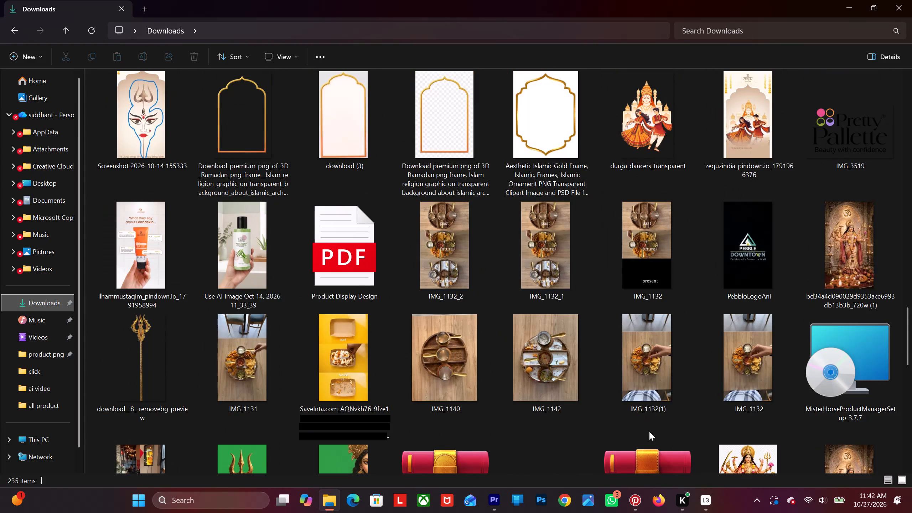
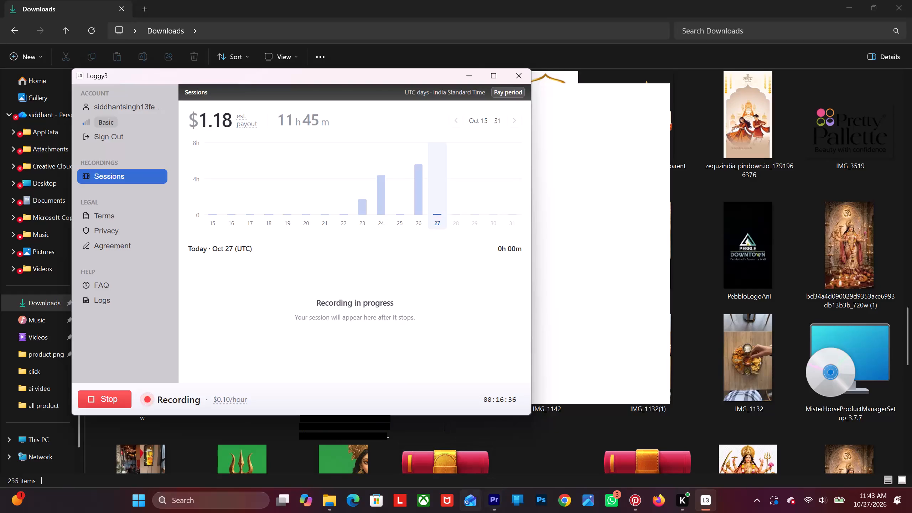
Switch back to Premiere Pro with the product video's sequence open.
left_click(486, 512)
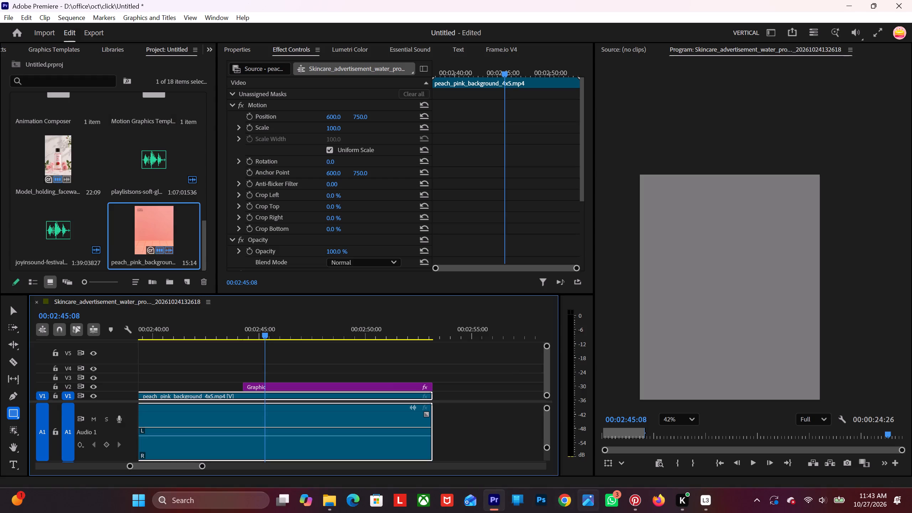
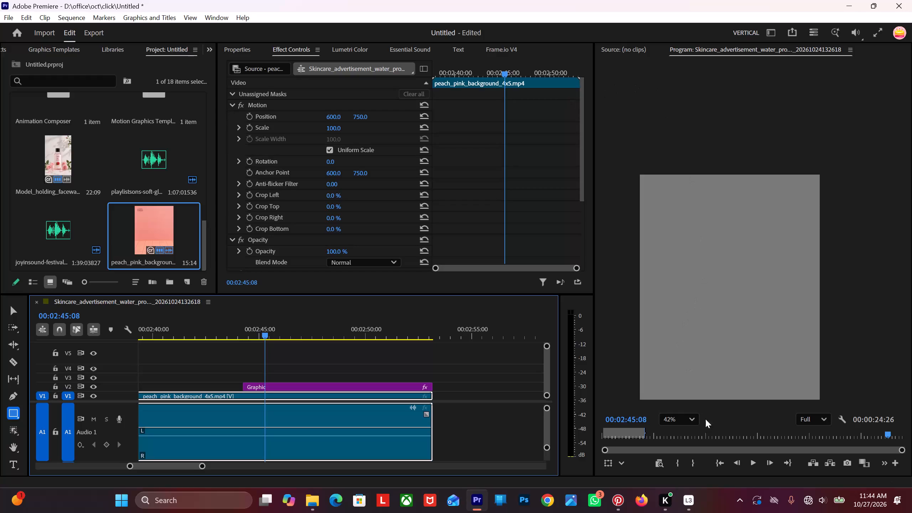
Set the Program monitor's zoom level to Fit so the whole frame fills the preview area.
left_click(692, 422)
left_click(680, 274)
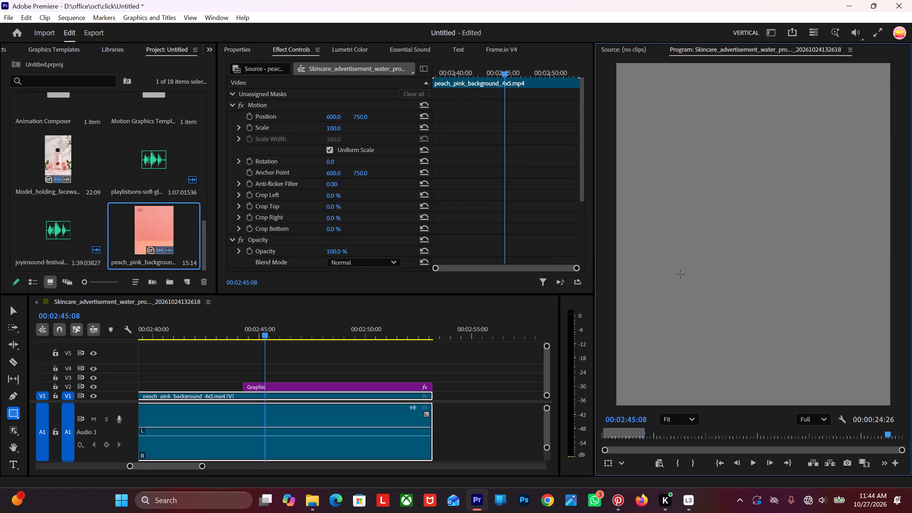
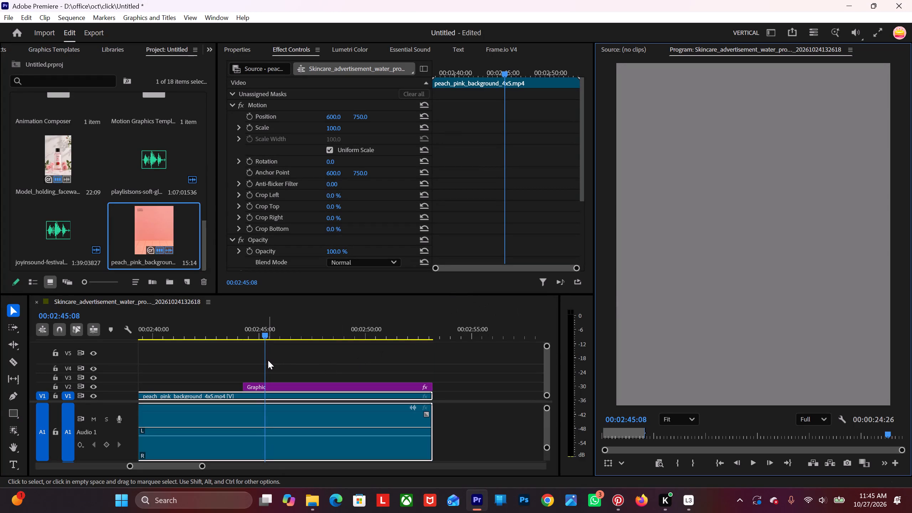
Play back the rectangle's cover transition from just before the Graphic clip starts, around 00:02:43:29.
scroll(268, 360, "down", 2, "alt")
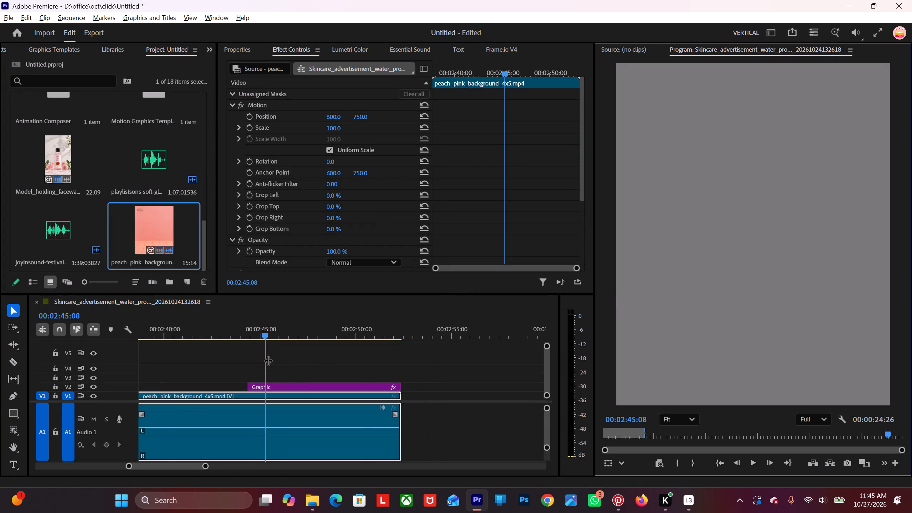
scroll(268, 360, "up", 2)
left_click_drag(301, 332, 289, 349)
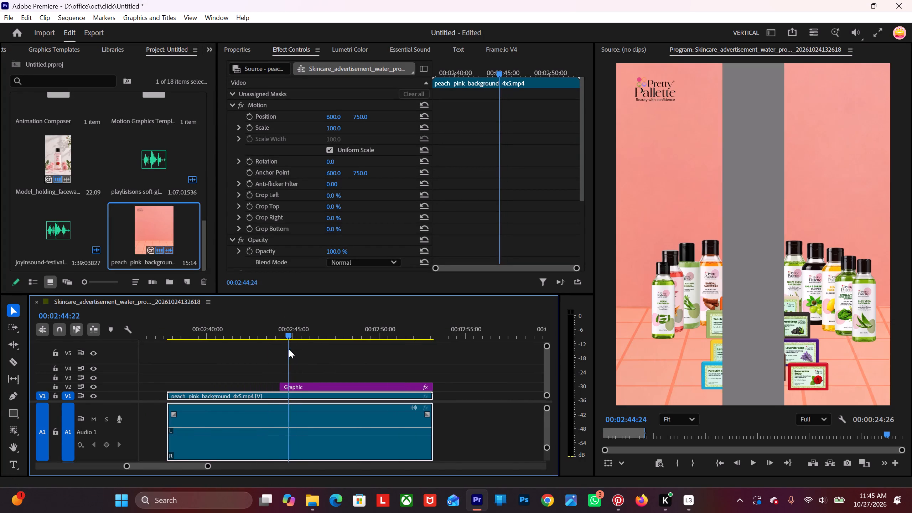
left_click_drag(289, 349, 276, 376)
key("space")
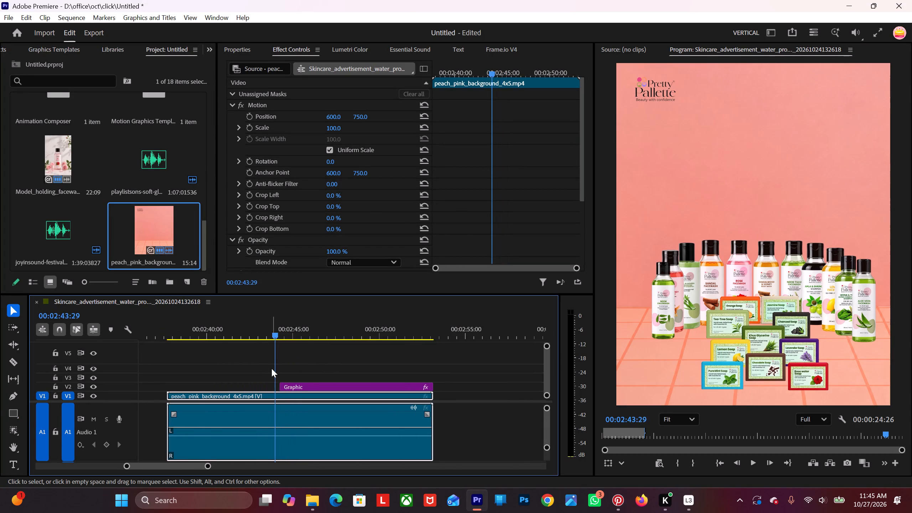
key("space")
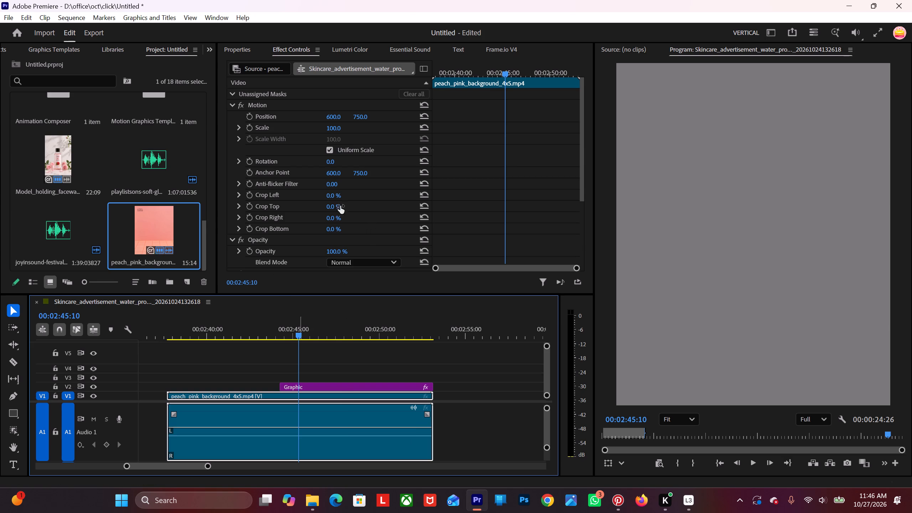
Change the fill colour of the Graphic clip's Shape 01 to light beige E9DAB0.
left_click(320, 389)
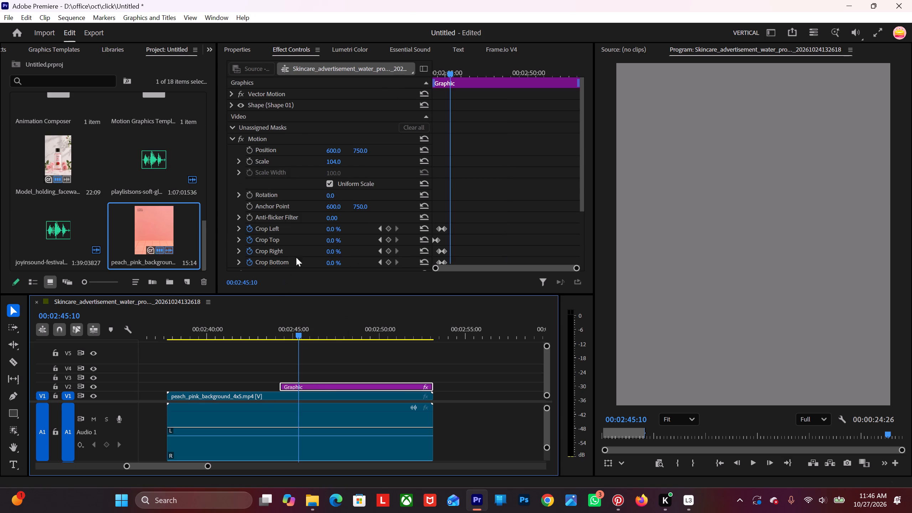
left_click(261, 102)
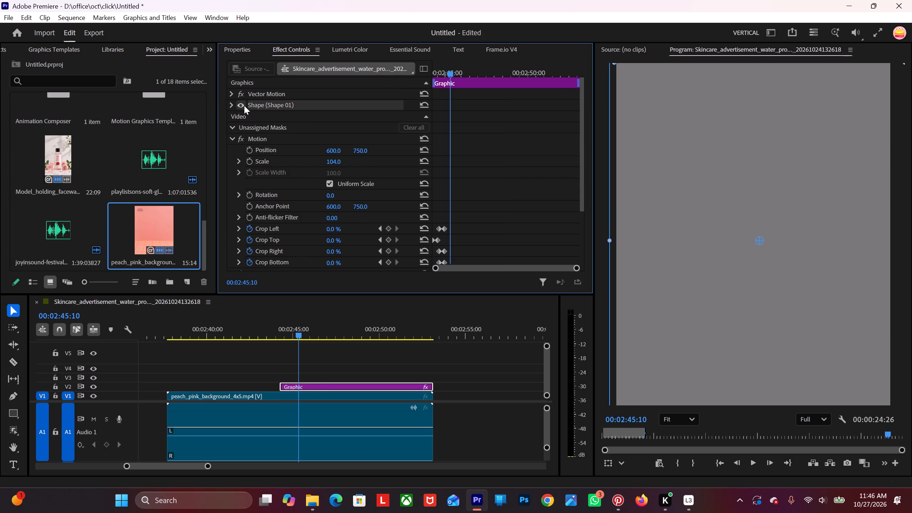
left_click(231, 104)
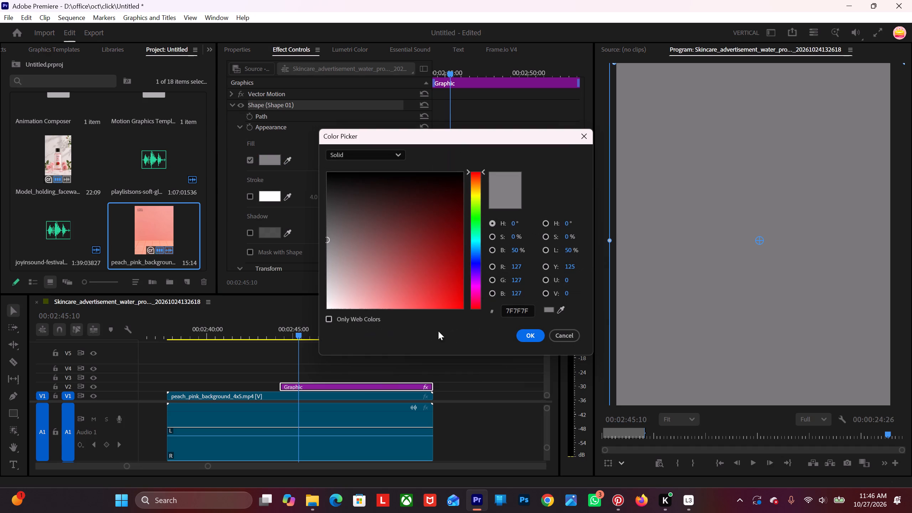
left_click_drag(481, 170, 477, 195)
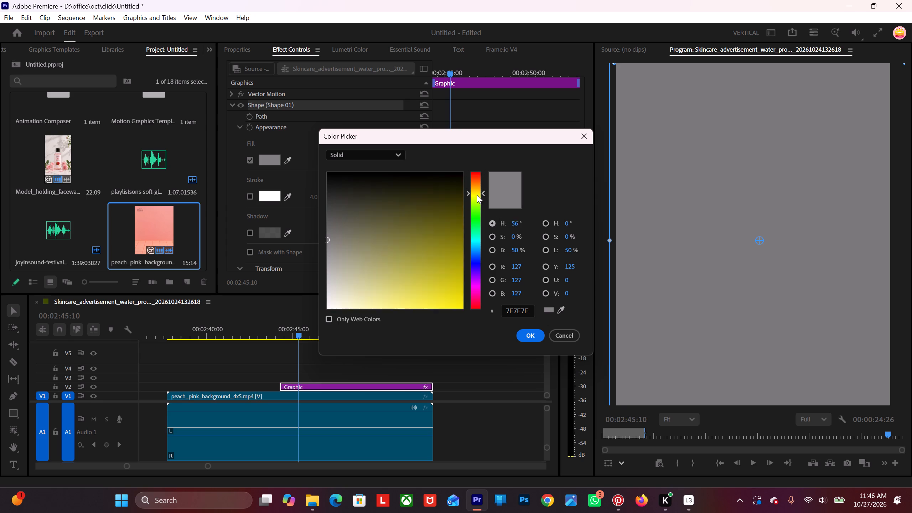
left_click_drag(477, 195, 477, 189)
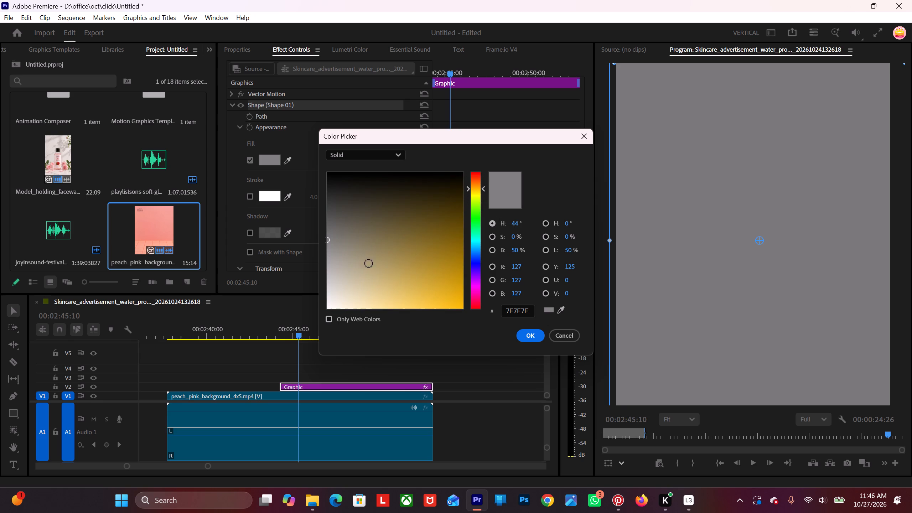
left_click(360, 296)
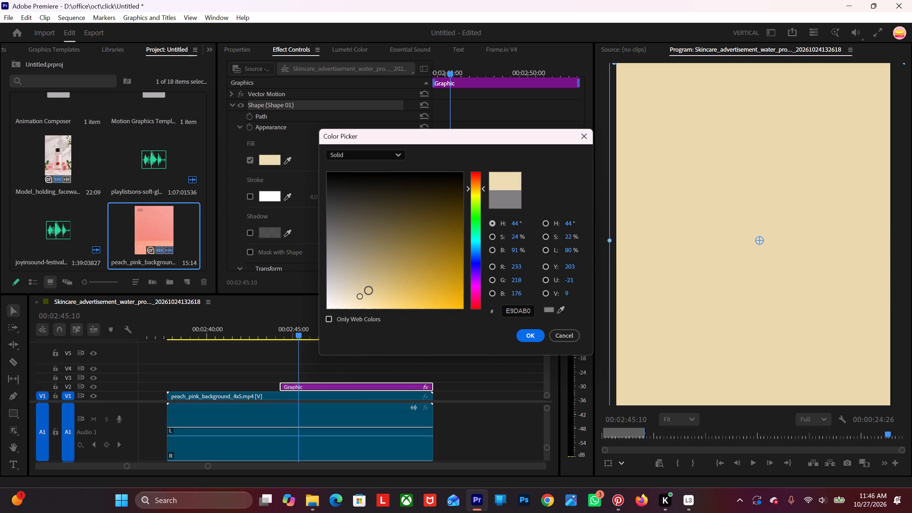
left_click(527, 339)
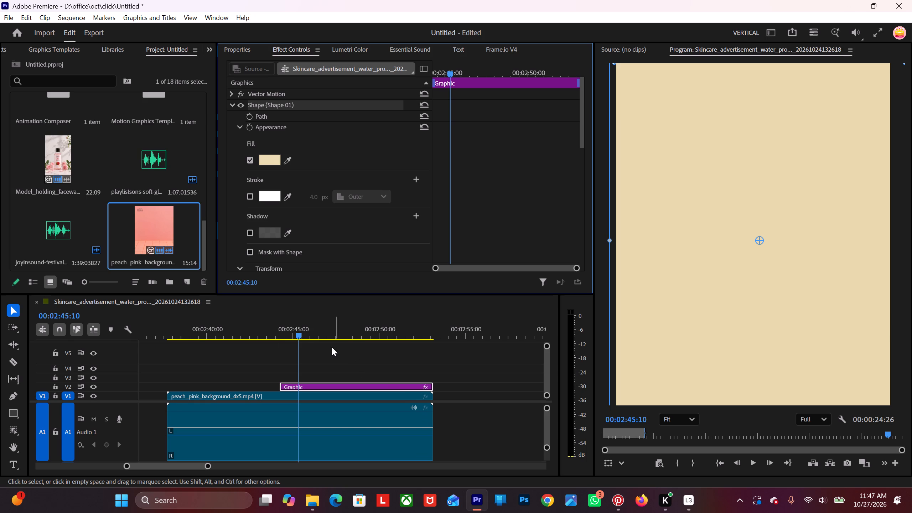
Replay and scrub the recoloured rectangle transition between about 00:02:44:00 and 00:02:45:12, and look over the Graphic clip's shape settings.
left_click_drag(300, 334, 294, 339)
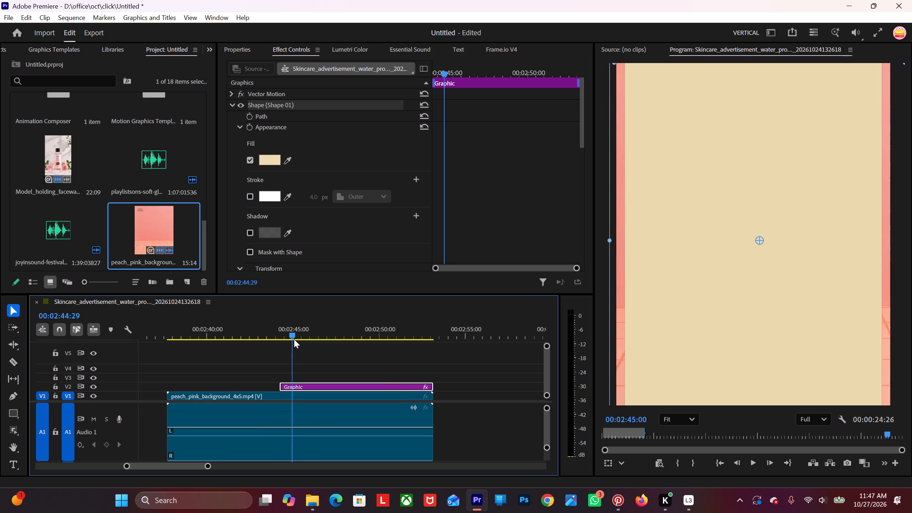
left_click_drag(294, 339, 277, 348)
key("space")
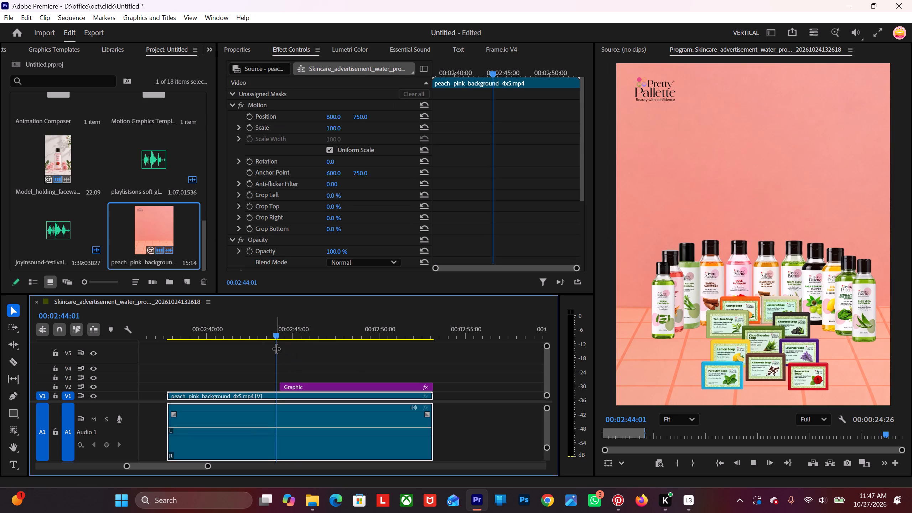
key("space")
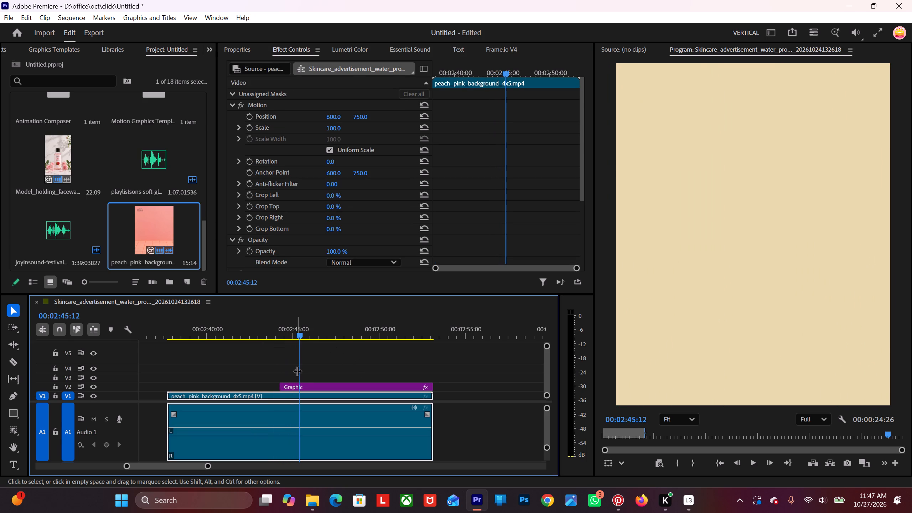
left_click_drag(298, 327, 285, 352)
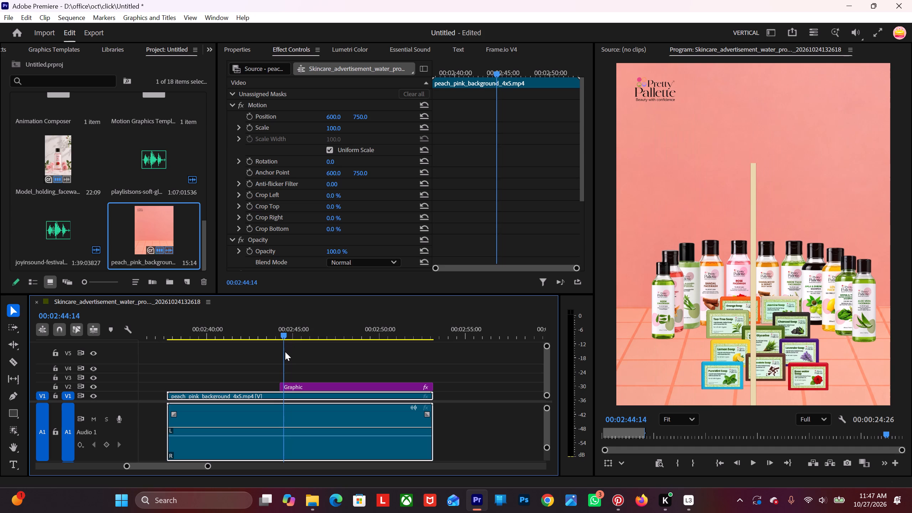
left_click_drag(285, 352, 284, 353)
key("space")
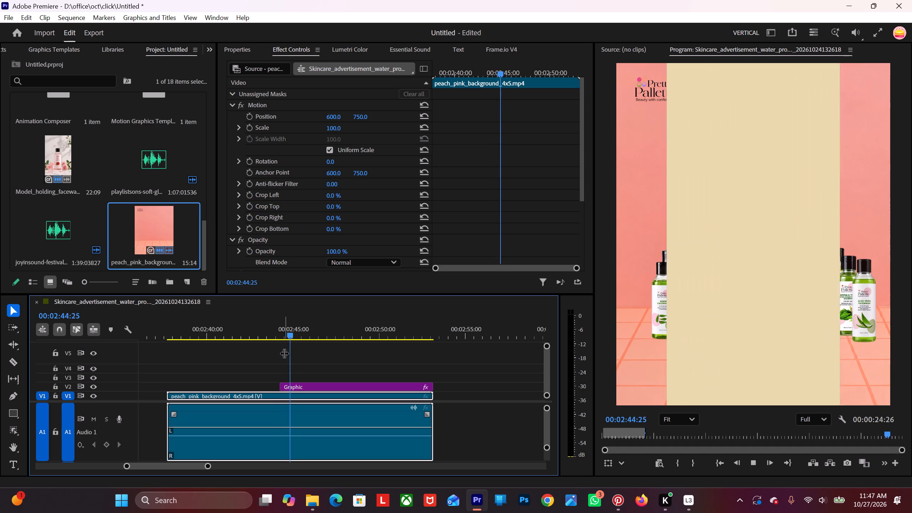
key("space")
left_click_drag(294, 334, 289, 340)
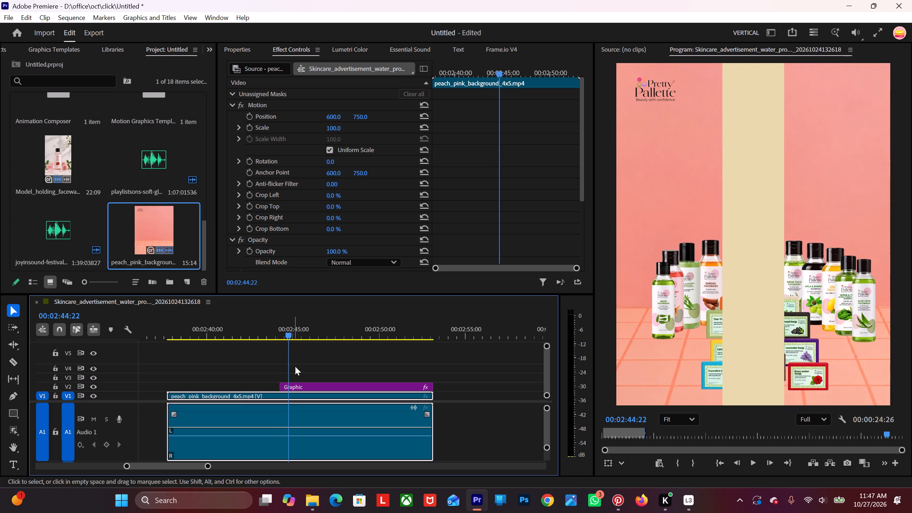
left_click(300, 385)
scroll(235, 211, "down", 3)
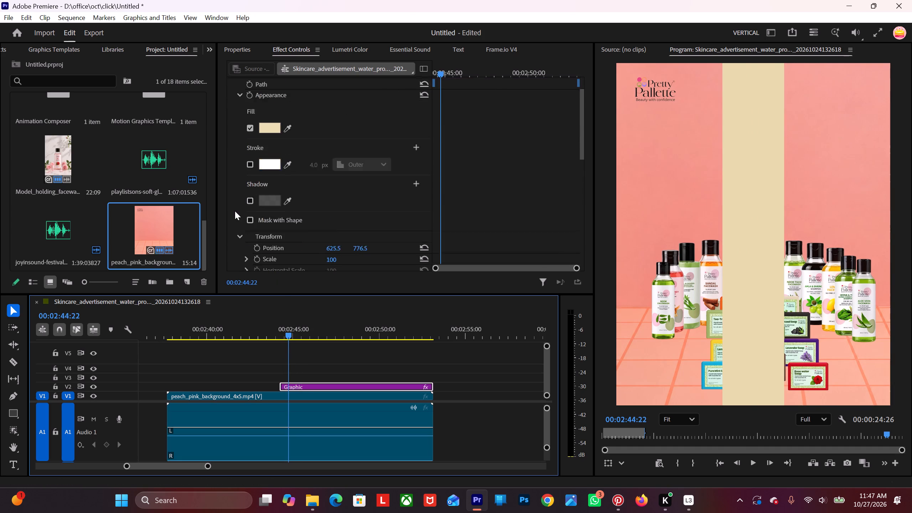
scroll(235, 211, "down", 3)
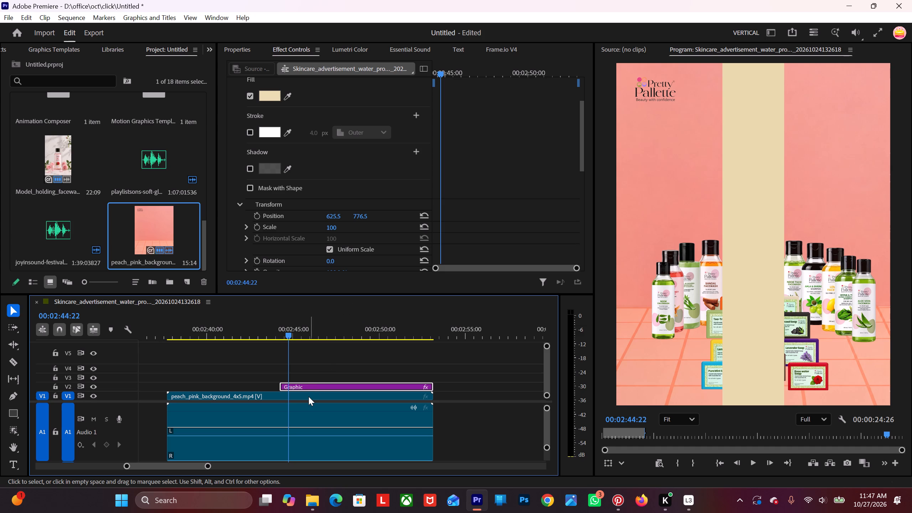
key("space")
key("space")
scroll(305, 403, "down", 4, "alt")
Bring the Pretty Pallette logo IMG_3519 from the Downloads folder onto track V3, aligned with the start of the Graphic clip.
left_click(313, 495)
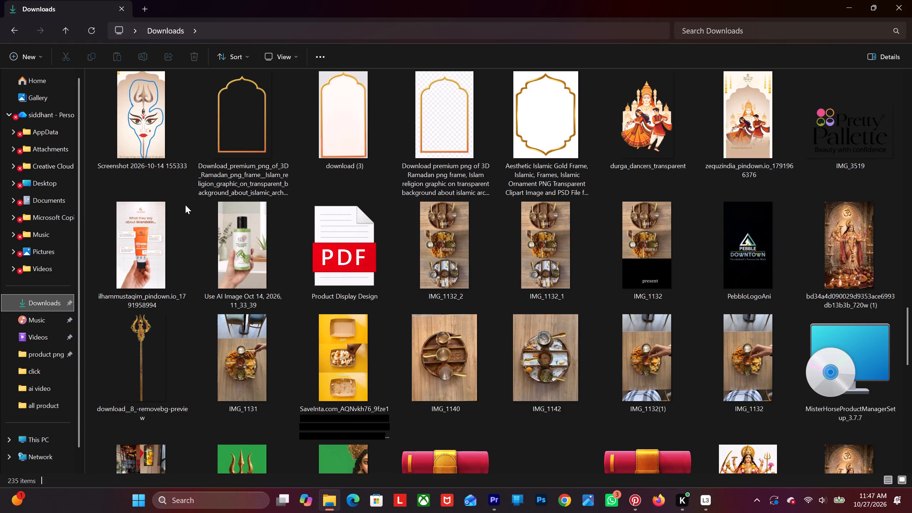
scroll(245, 209, "down", 3)
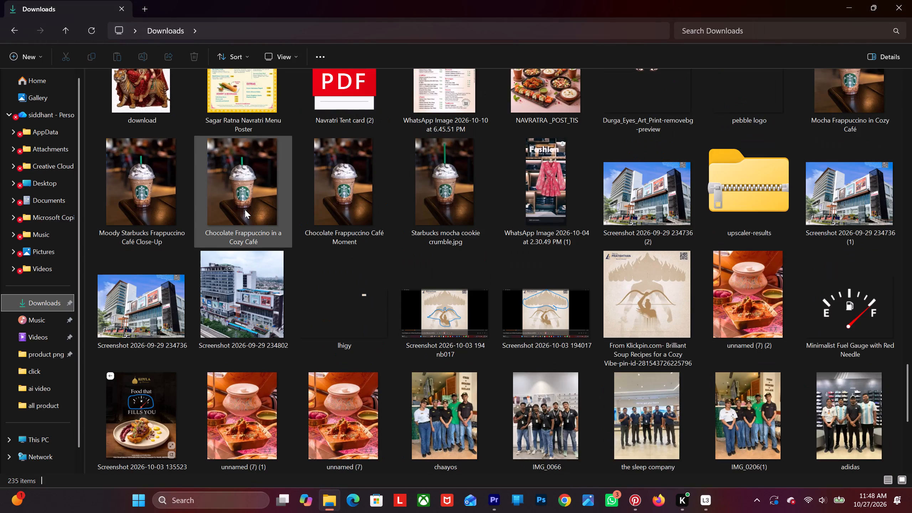
scroll(240, 212, "down", 1)
scroll(240, 212, "up", 2)
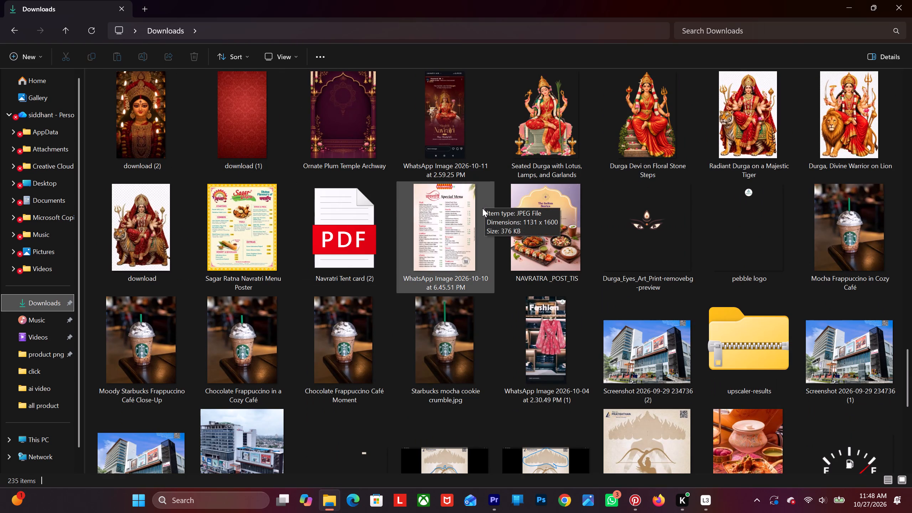
scroll(481, 209, "up", 2)
left_click_drag(852, 120, 851, 139)
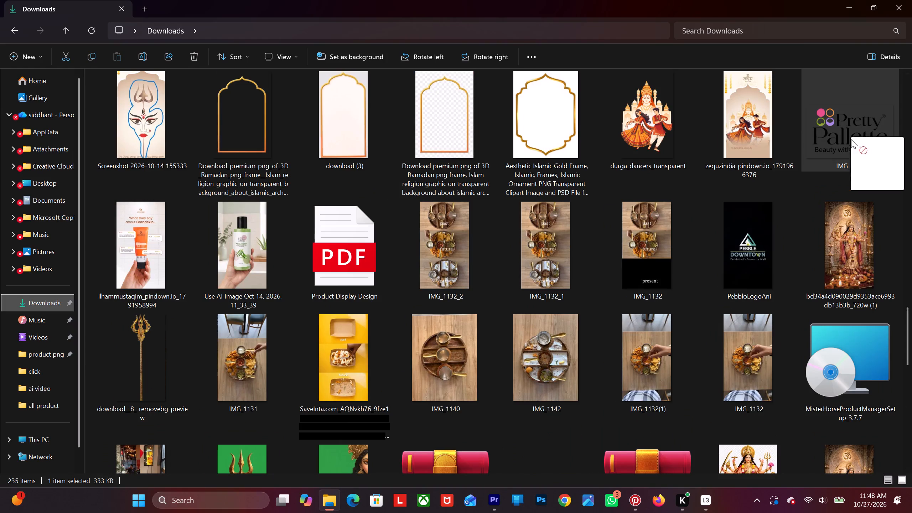
left_click_drag(851, 139, 486, 503)
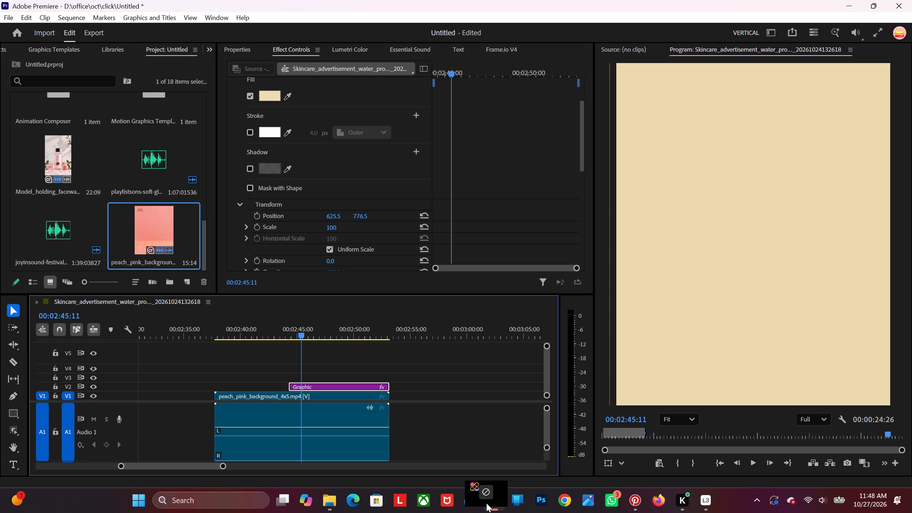
left_click_drag(486, 503, 292, 377)
Extend the end of the IMG_3519.PNG clip on V3 to match the end of the Graphic clip.
left_click_drag(343, 375, 387, 376)
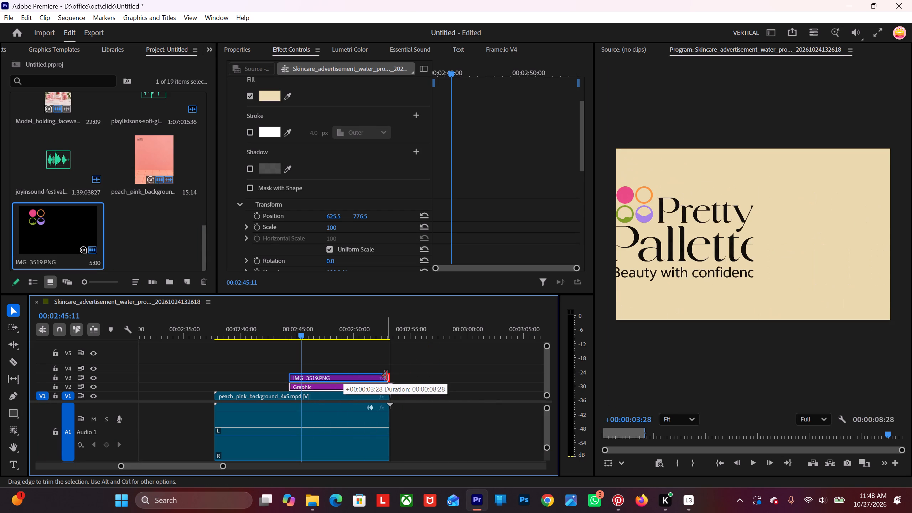
left_click_drag(387, 376, 389, 376)
Scale the IMG_3519.PNG logo down to 39.0.
left_click(368, 377)
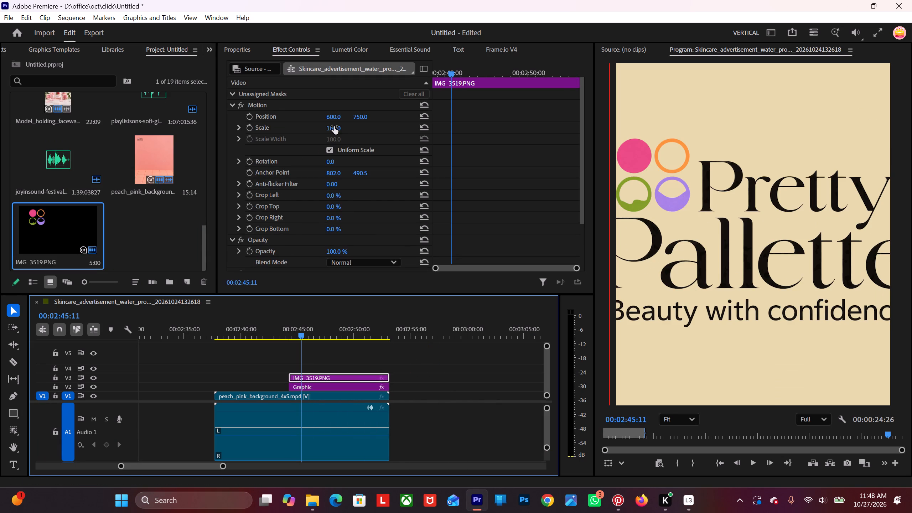
left_click_drag(334, 127, 326, 159)
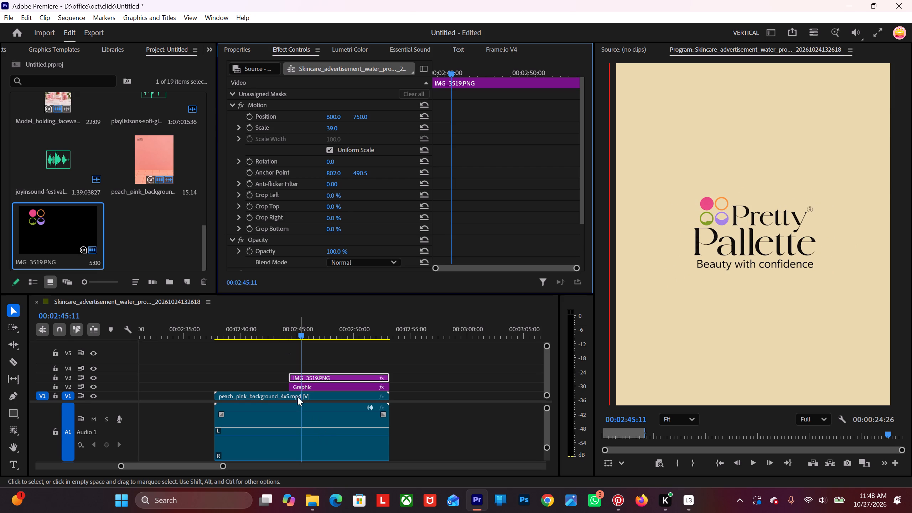
Move the IMG_3519.PNG clip on V3 so that it starts at 00:02:45:04.
scroll(299, 379, "up", 9, "alt")
left_click_drag(294, 375, 307, 375)
left_click_drag(302, 328, 298, 330)
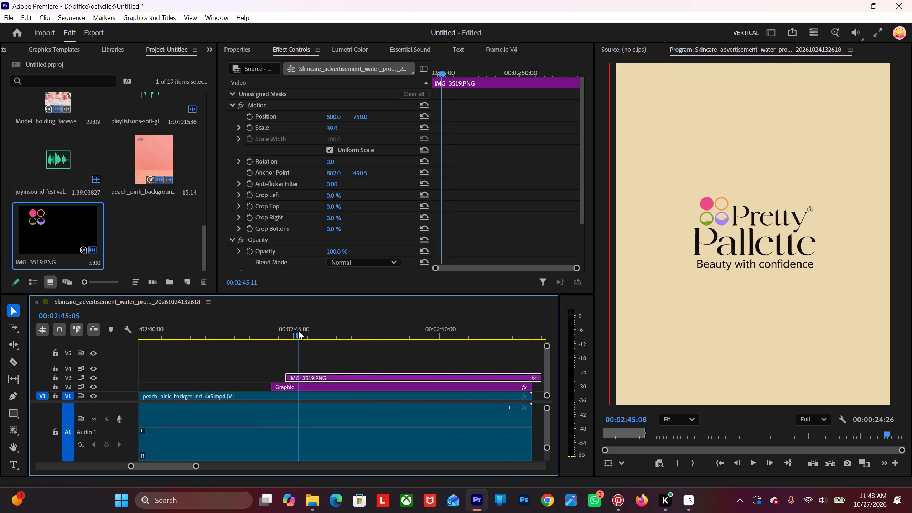
left_click_drag(298, 330, 292, 336)
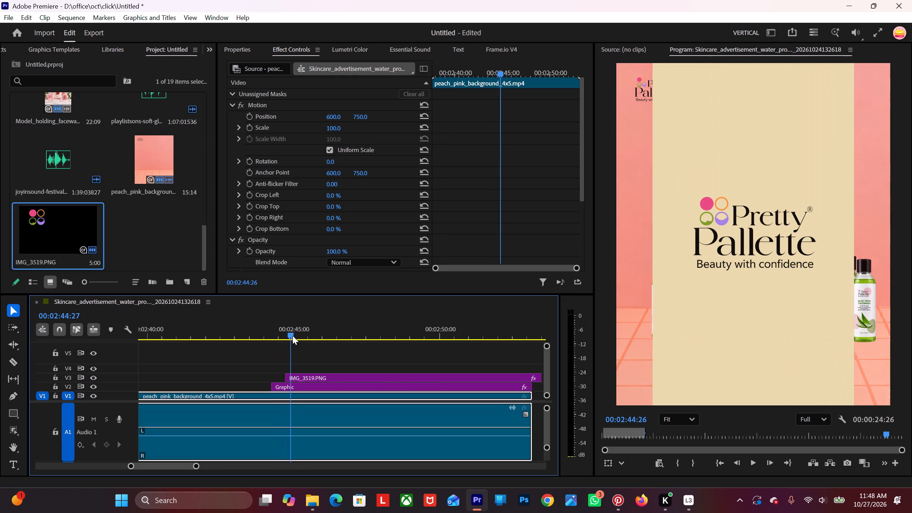
left_click_drag(292, 336, 299, 333)
left_click_drag(311, 377, 315, 377)
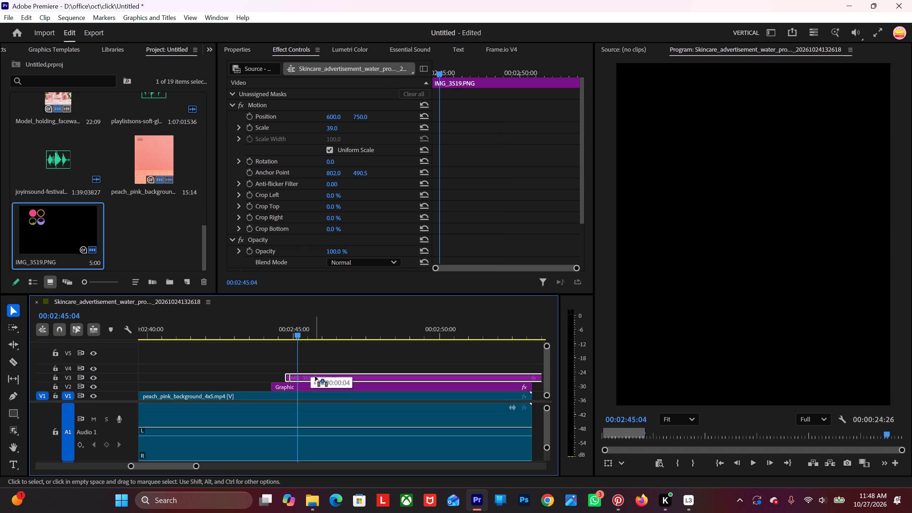
left_click_drag(315, 377, 320, 375)
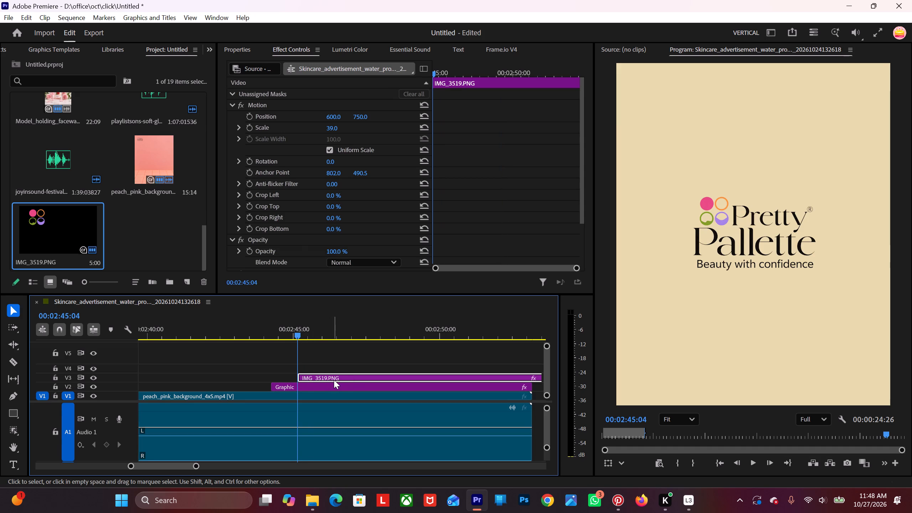
Trim the end of the IMG_3519.PNG clip back to the end of the Graphic clip.
scroll(335, 379, "down", 8, "alt")
left_click_drag(435, 379, 425, 377)
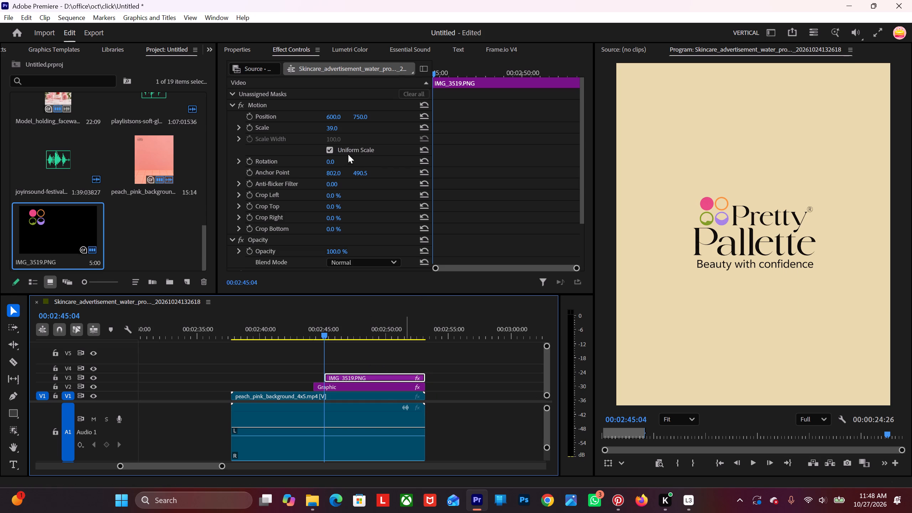
Raise the logo in the frame by setting its vertical position to 359.0.
left_click_drag(362, 117, 358, 121)
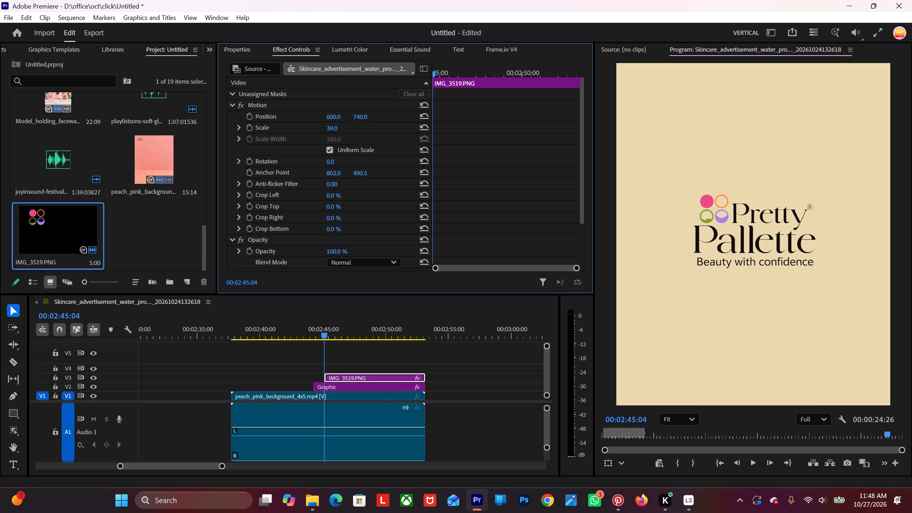
left_click_drag(358, 121, 195, 270)
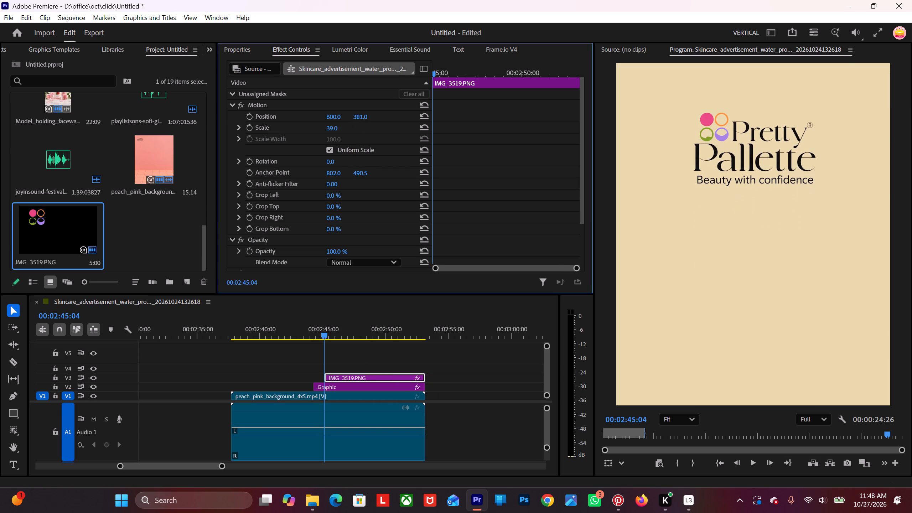
left_click_drag(195, 270, 195, 272)
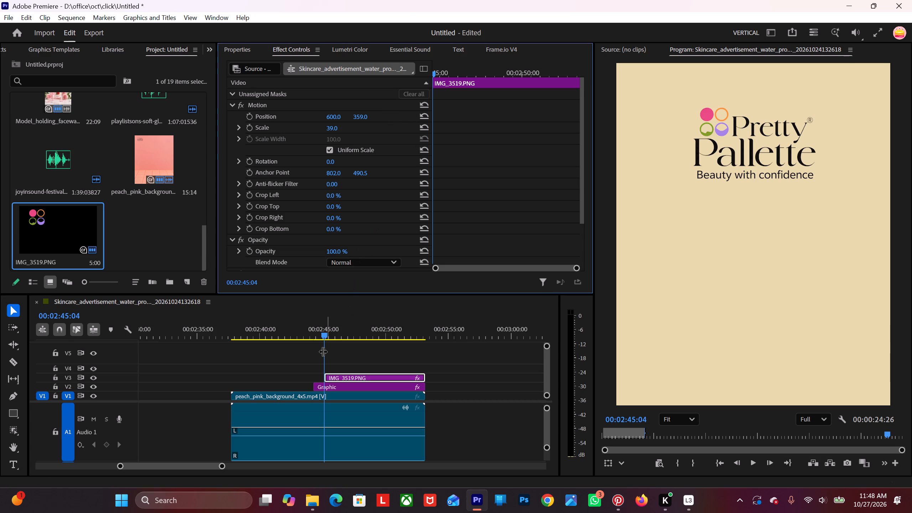
Start Scale keyframing on the IMG_3519.PNG logo at the clip's start, 00:02:45:04, with a scale of 0.
left_click_drag(325, 333, 313, 336)
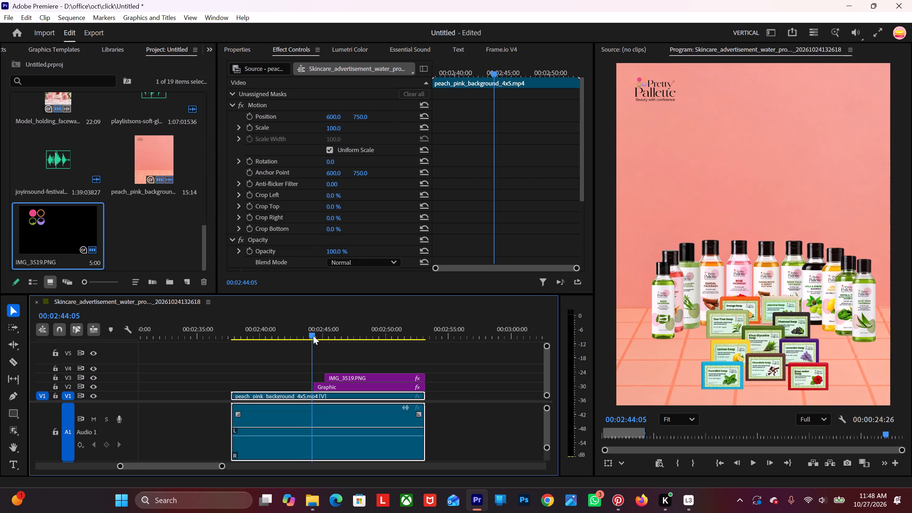
left_click_drag(313, 336, 325, 324)
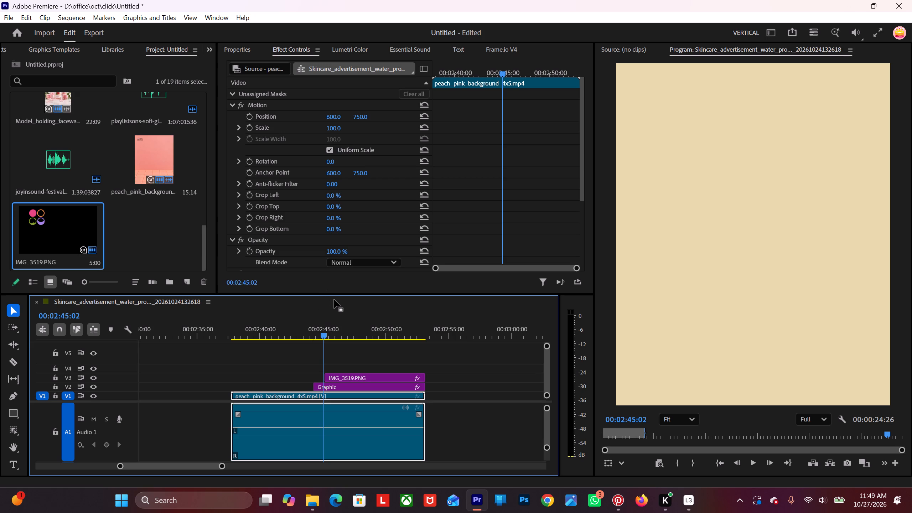
left_click(338, 377)
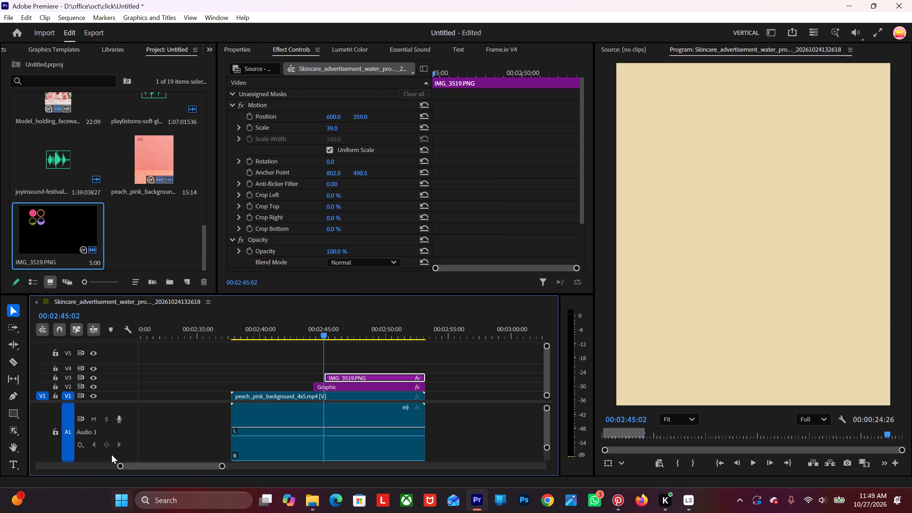
left_click_drag(223, 468, 207, 472)
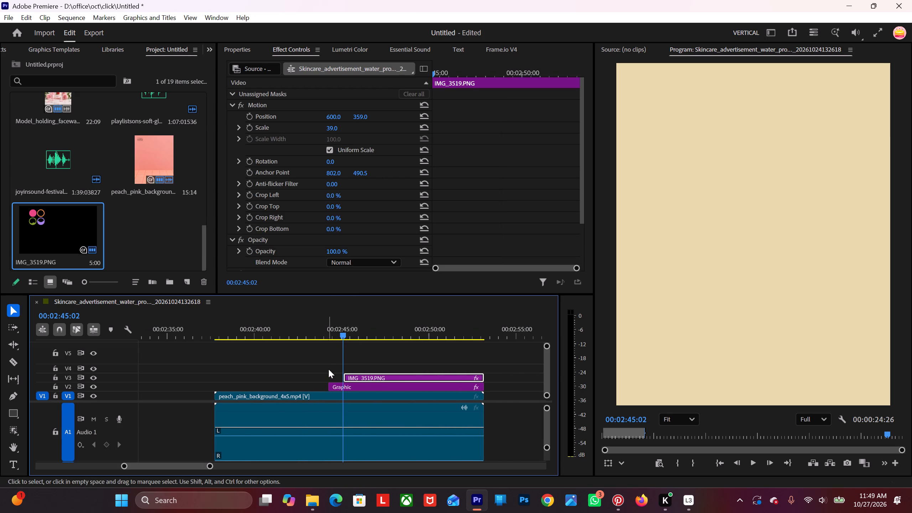
left_click(343, 339)
left_click_drag(342, 332, 345, 331)
left_click(354, 378)
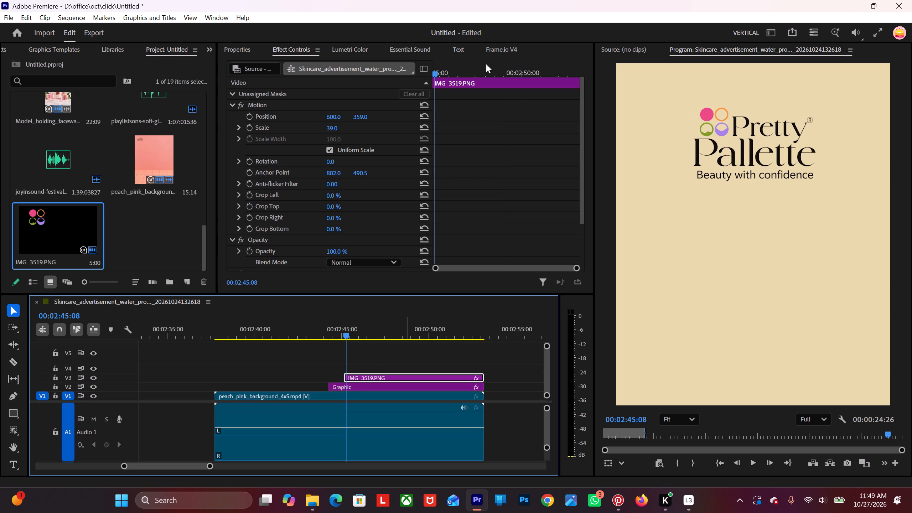
left_click_drag(434, 73, 403, 88)
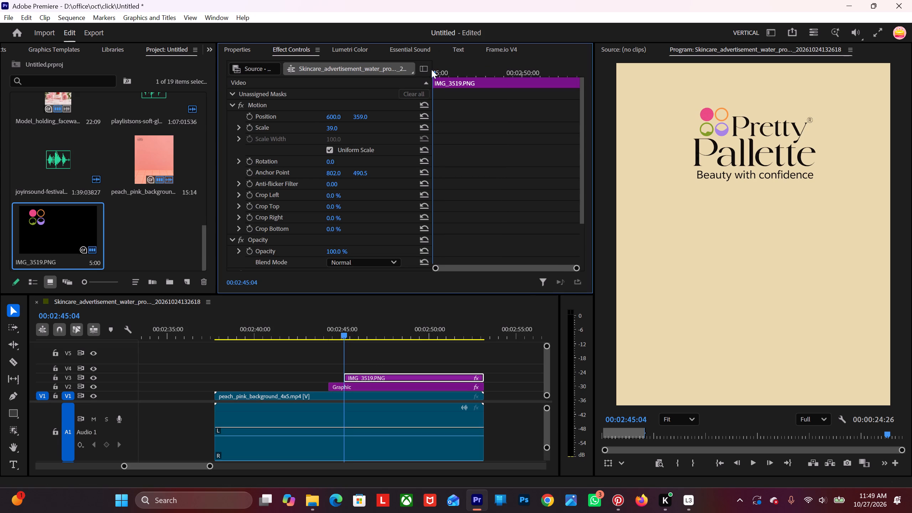
left_click_drag(434, 71, 407, 74)
left_click(250, 127)
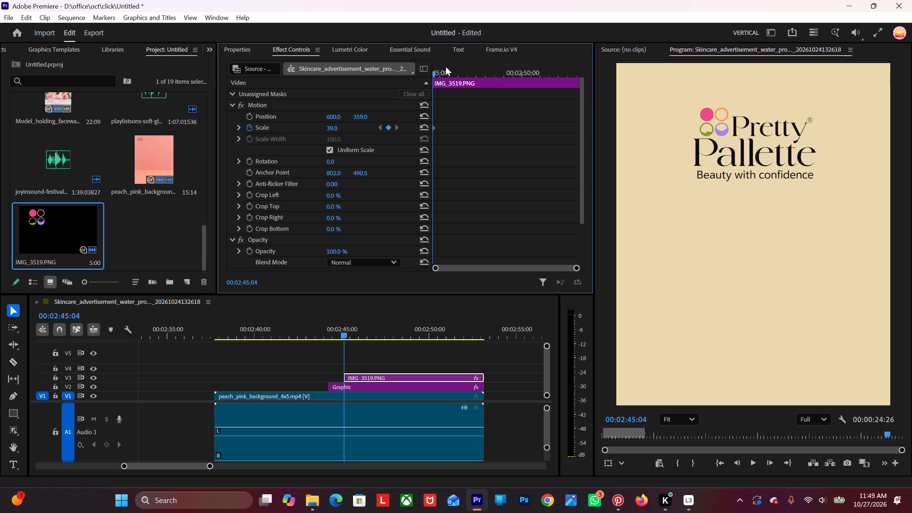
left_click(334, 127)
type("40")
key("Return")
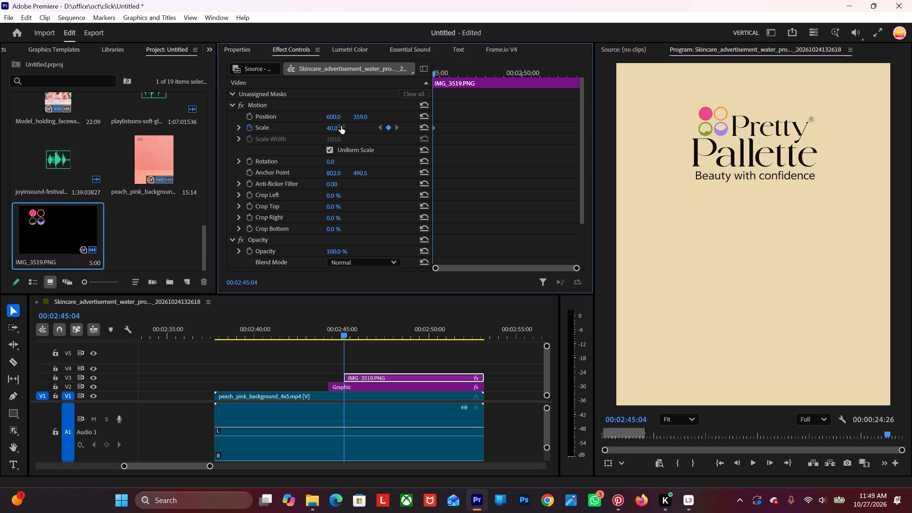
left_click(335, 129)
key("0")
key("Return")
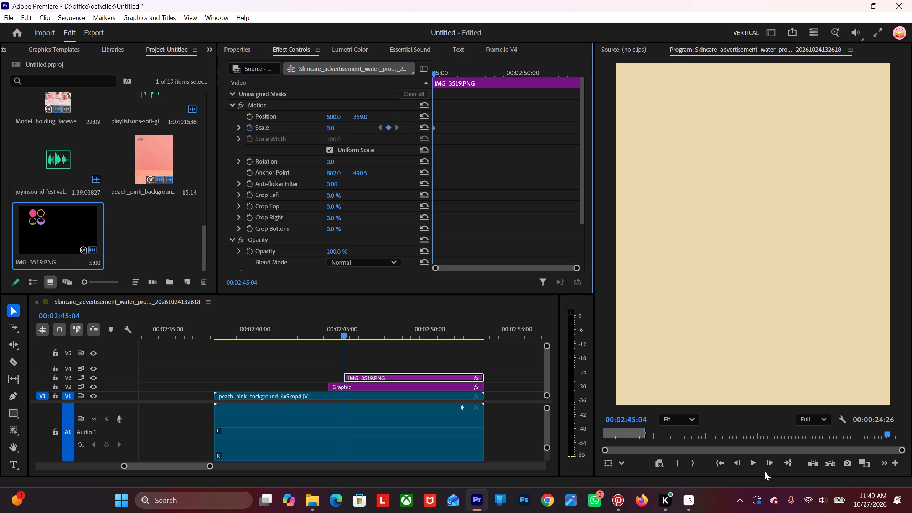
Add a second Scale keyframe to the logo at 00:02:45:14 with a value of 50.
triple_click(769, 461)
left_click(769, 461)
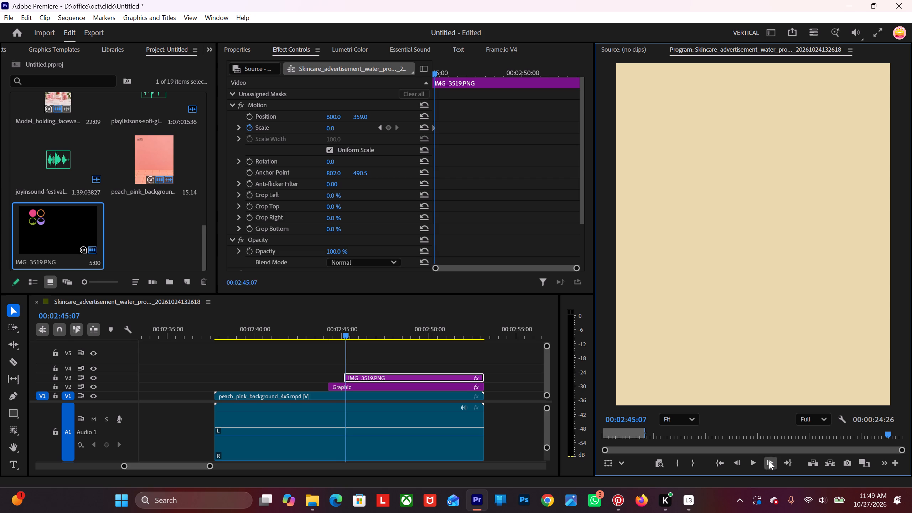
left_click(769, 461)
left_click(769, 461)
left_click(769, 461)
left_click(769, 461)
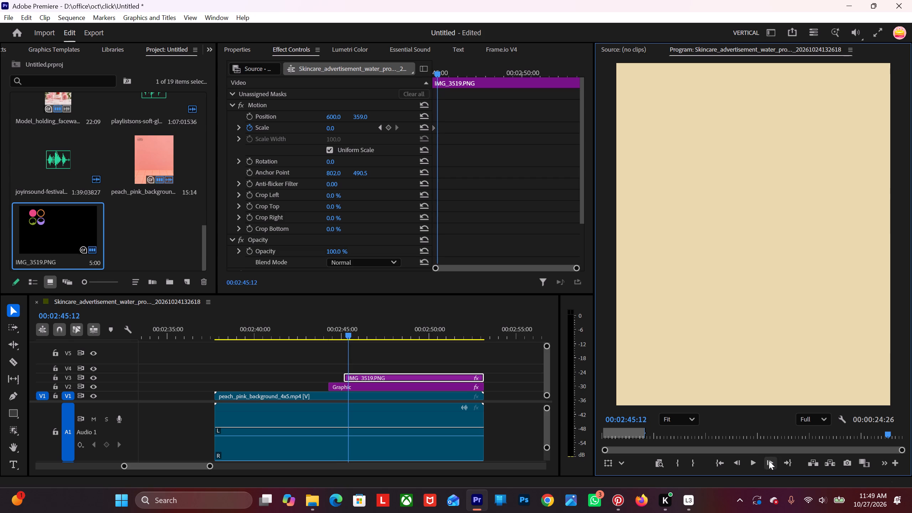
left_click(769, 461)
left_click(769, 461)
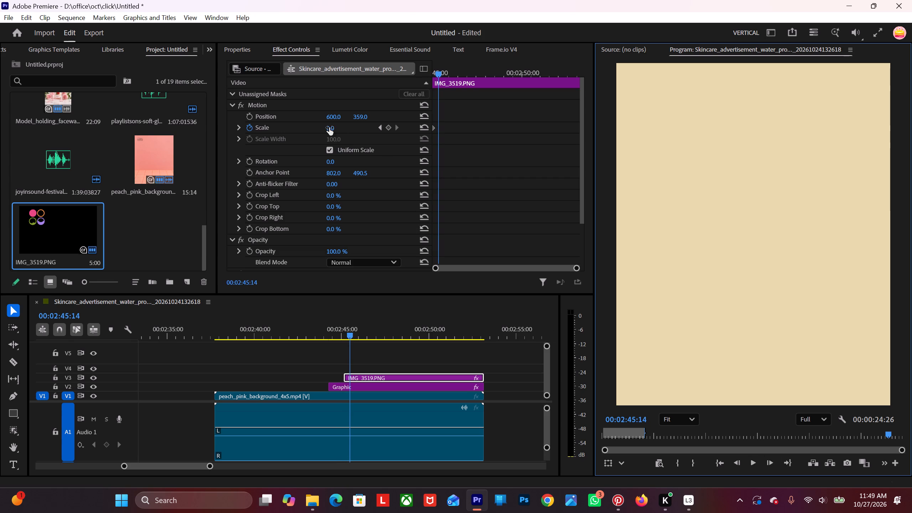
left_click(329, 128)
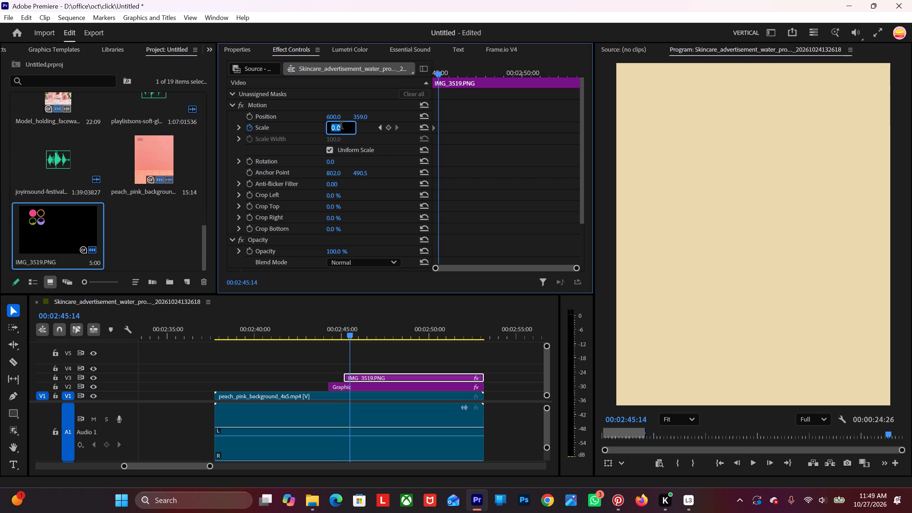
type("45")
key("Return")
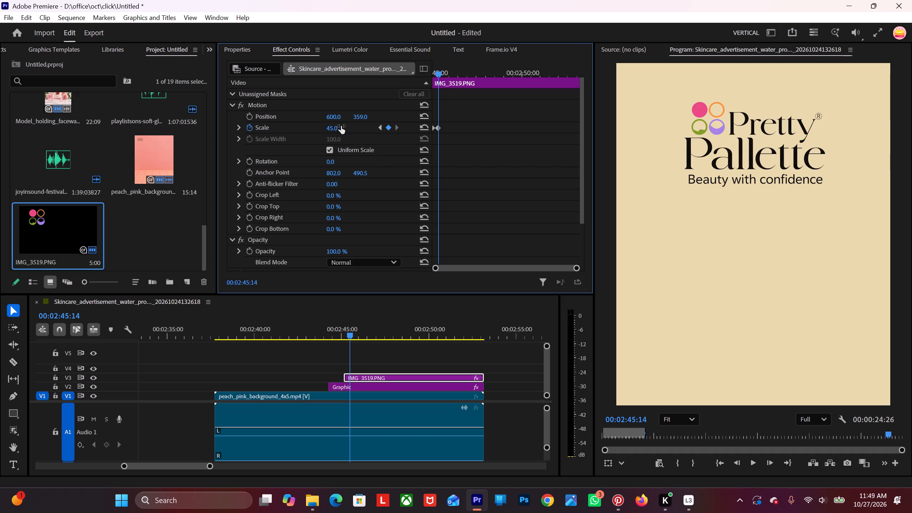
type("50")
key("Return")
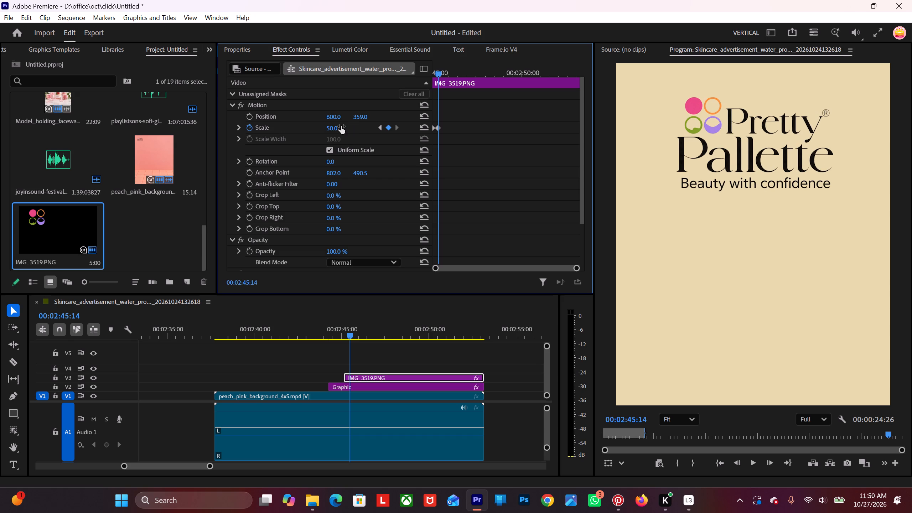
Add a third Scale keyframe to the logo at 00:02:45:19 with a value of 30.
key("Right")
key("Right")
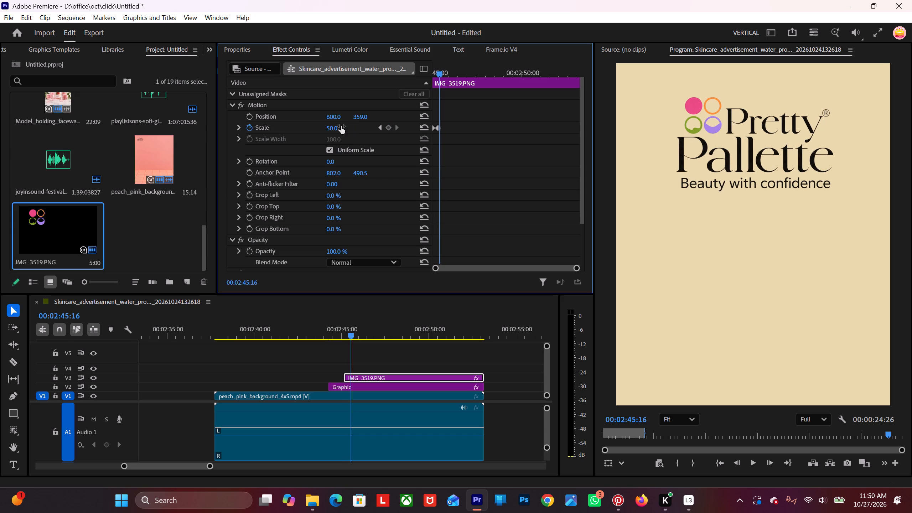
key("Right")
key("Right")
key("Right")
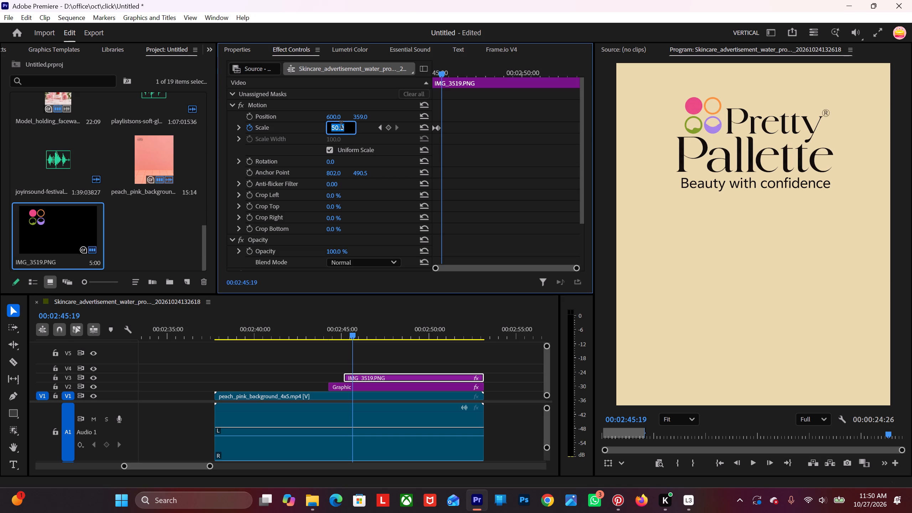
type("30")
key("Return")
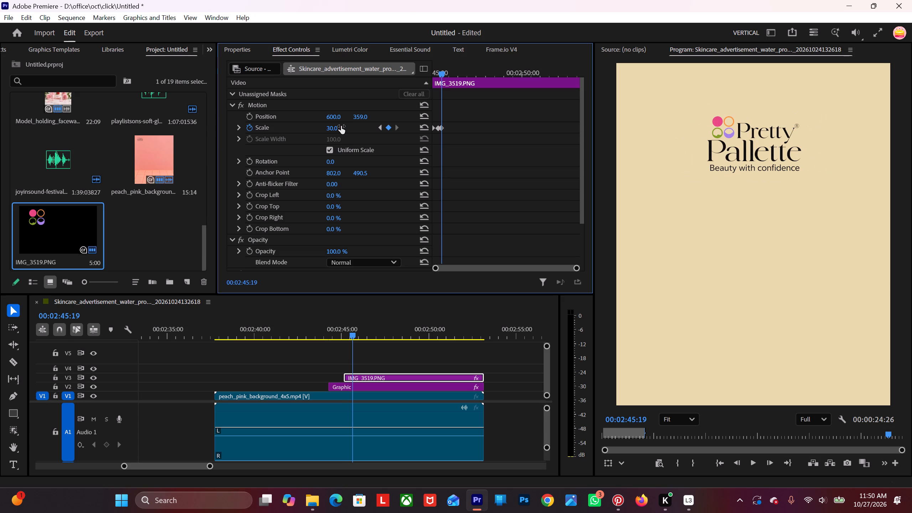
Add a fourth Scale keyframe to the logo at 00:02:45:24 with a value of 40.
key("Right")
key("Right")
key("Right")
key("Right")
key("Right")
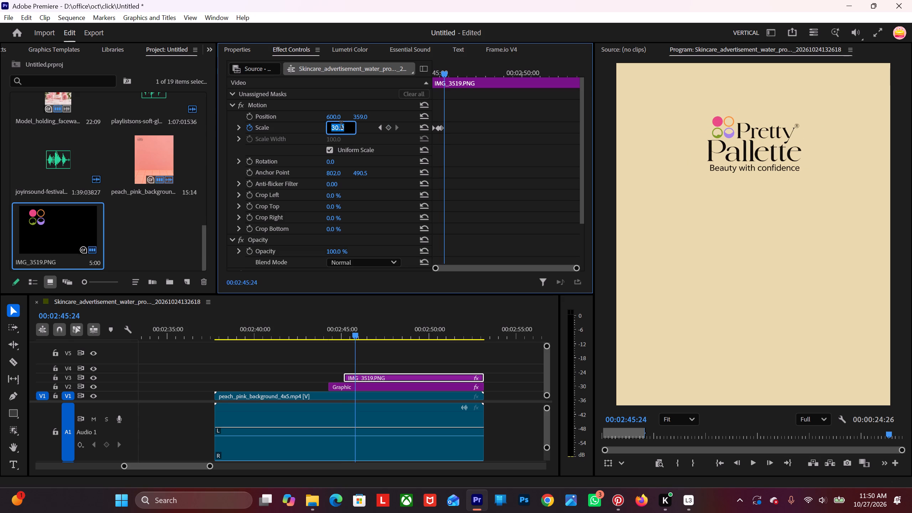
type("40")
key("Return")
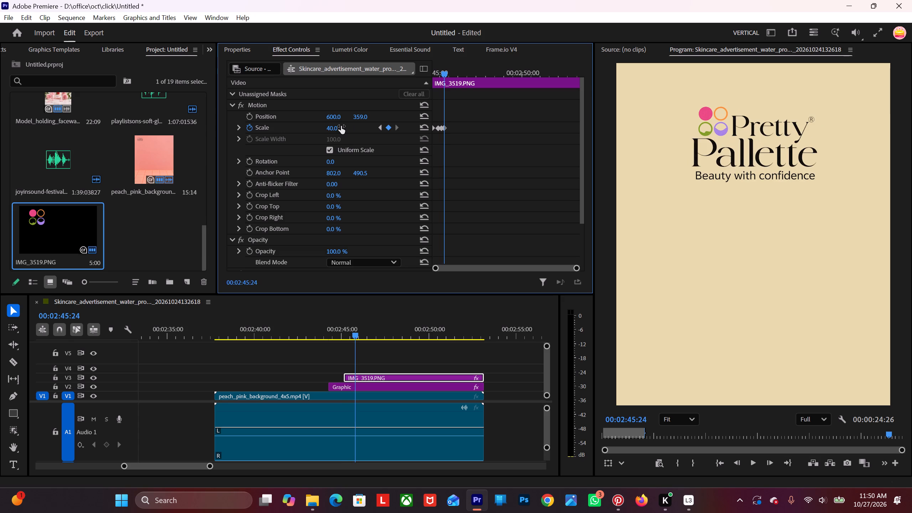
Play back the logo's scale animation from just before the beige Graphic clip.
left_click_drag(356, 330, 324, 337)
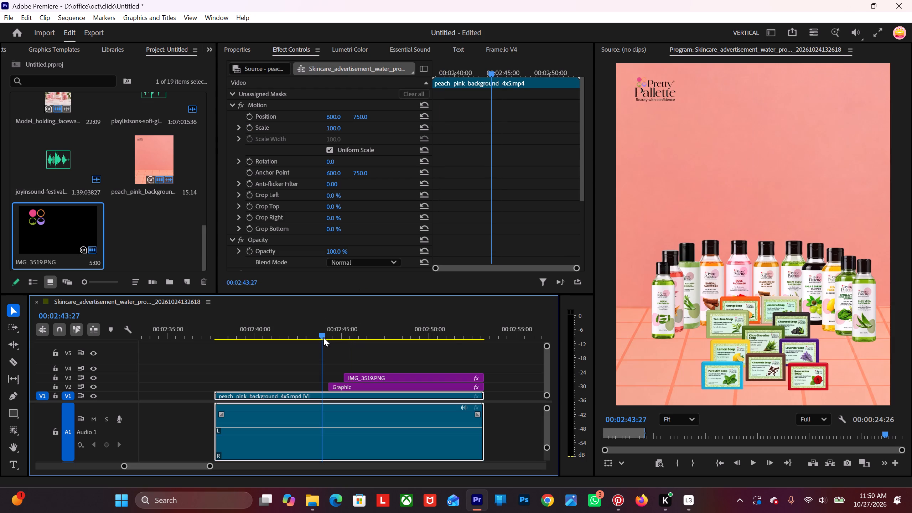
key("space")
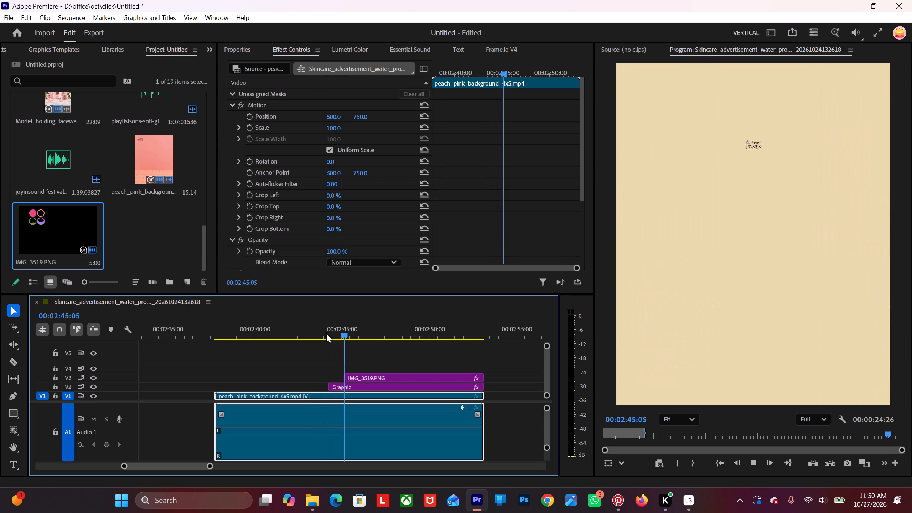
key("space")
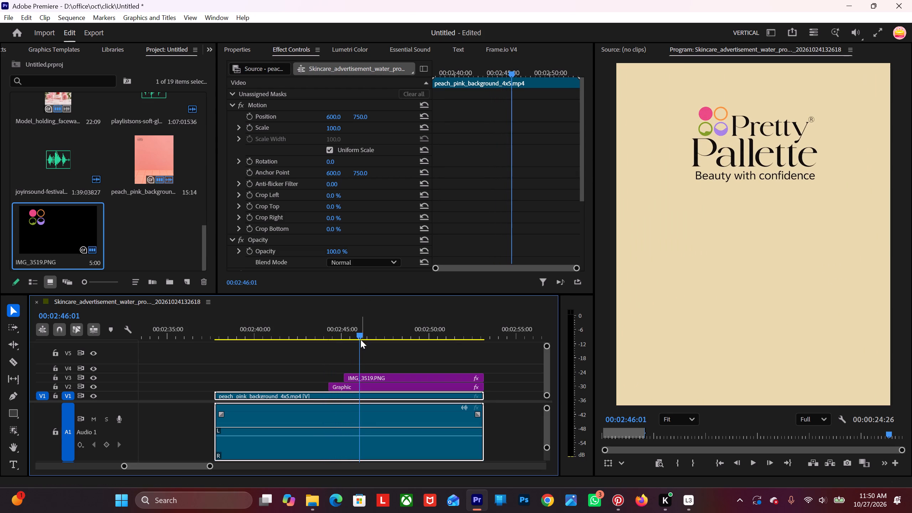
Move the logo's second Scale keyframe earlier to 00:02:45:09, five frames after the clip's start.
left_click_drag(360, 333, 355, 335)
left_click(358, 376)
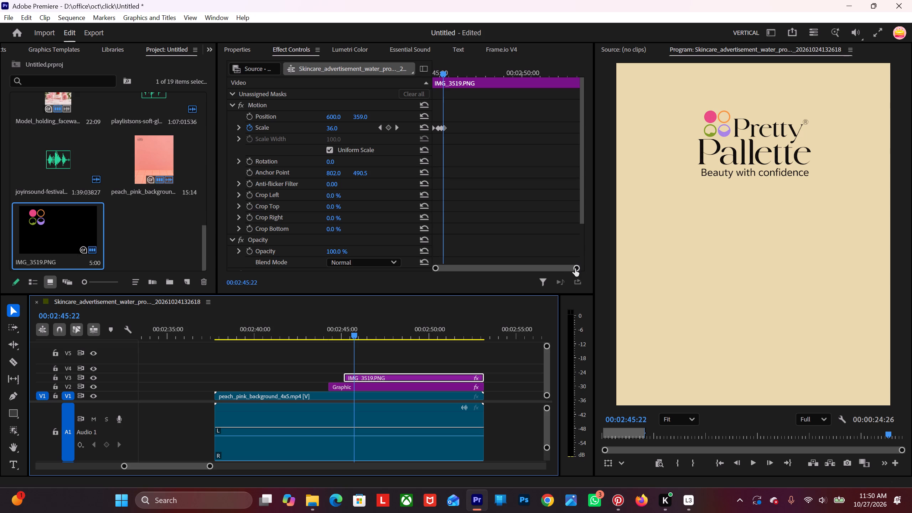
left_click_drag(575, 269, 507, 283)
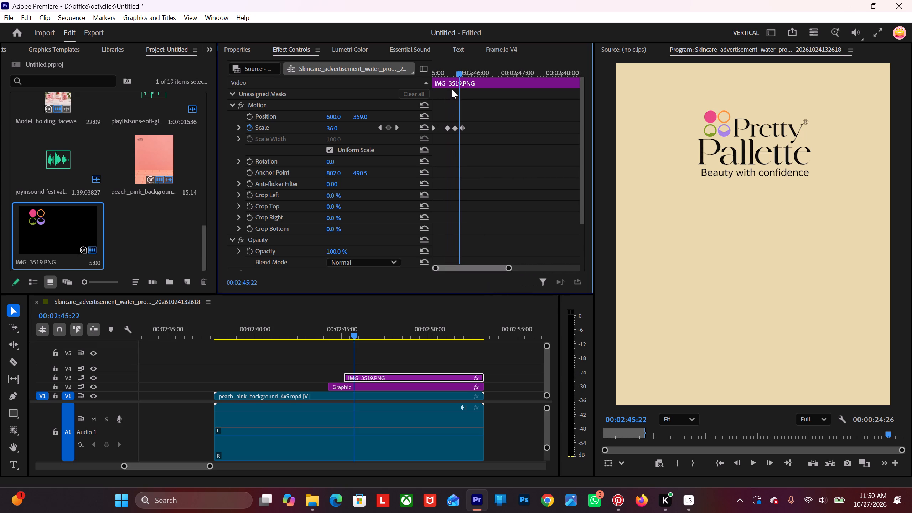
left_click_drag(457, 72, 378, 99)
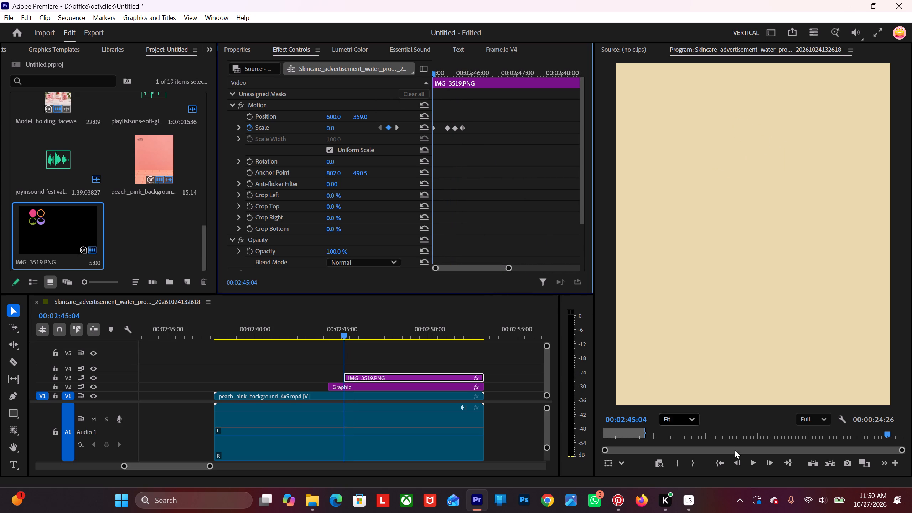
left_click(773, 463)
left_click(773, 463)
left_click(773, 463)
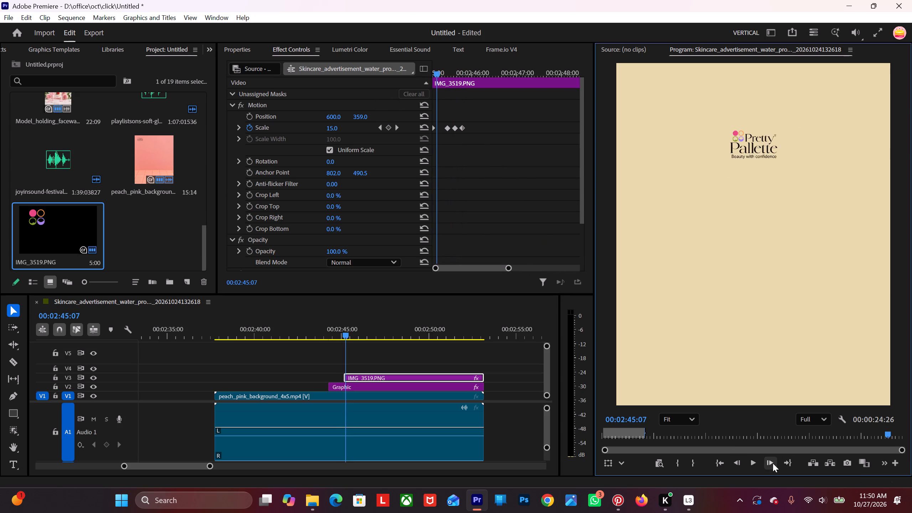
left_click(773, 463)
left_click(773, 463)
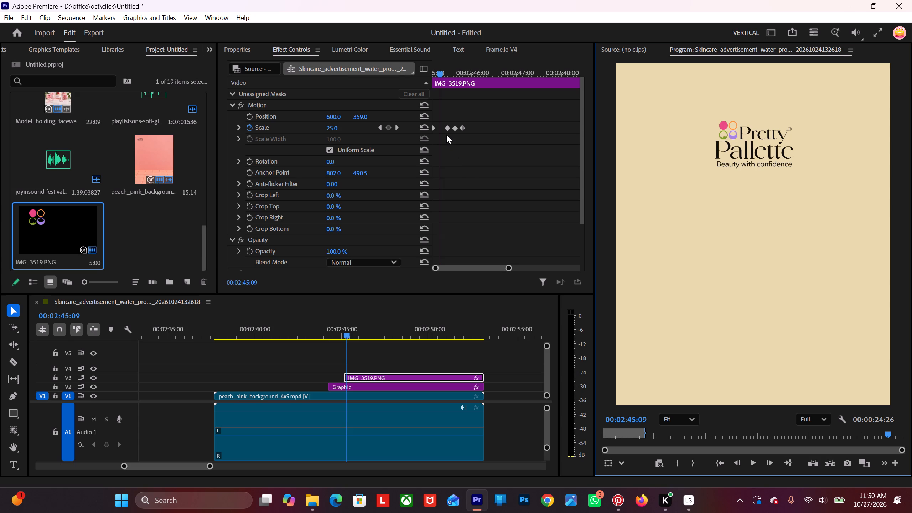
left_click_drag(446, 128, 441, 128)
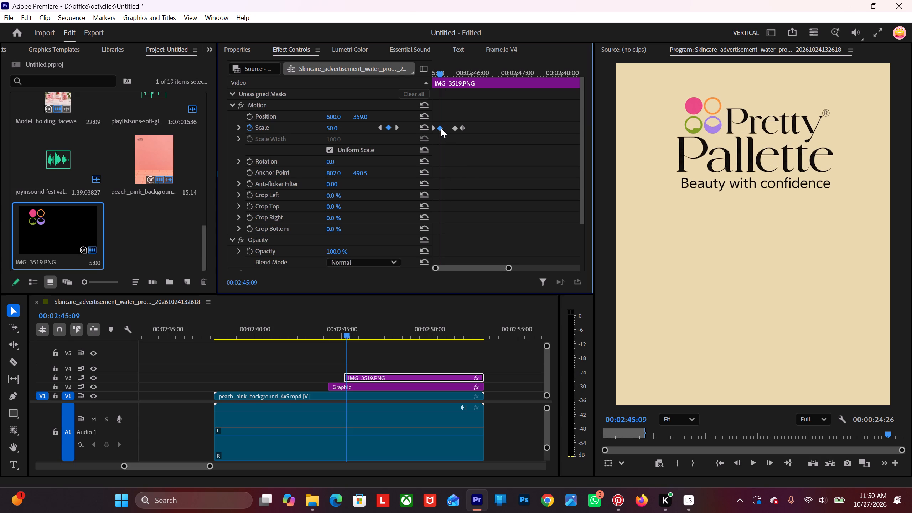
Move the logo's third Scale keyframe earlier to 00:02:45:14, five frames after the second keyframe.
left_click(773, 467)
left_click(773, 467)
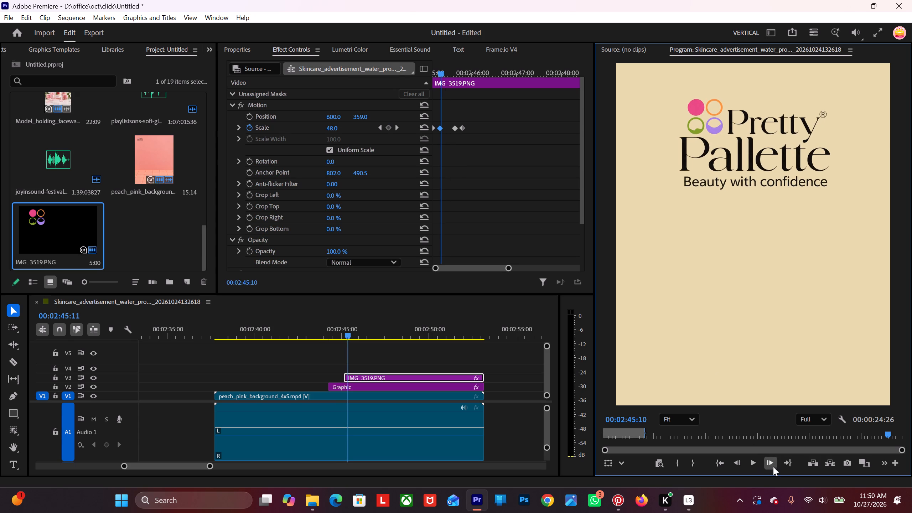
double_click(773, 467)
left_click(773, 467)
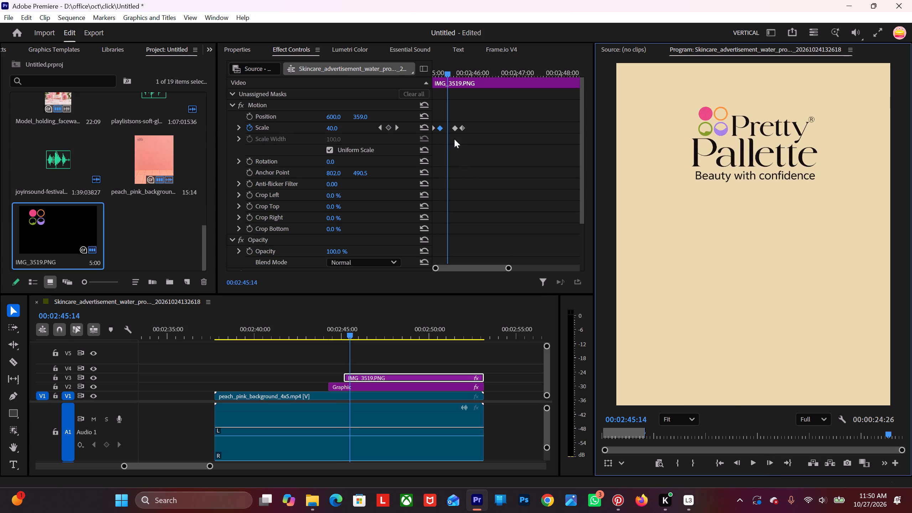
left_click_drag(454, 129, 447, 128)
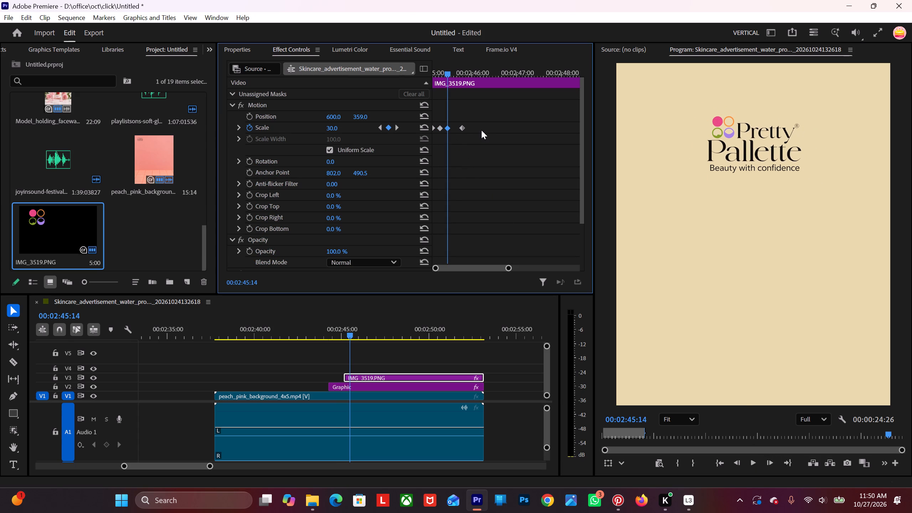
Move the logo's fourth Scale keyframe earlier to 00:02:45:19, five frames after the third keyframe.
left_click(769, 466)
triple_click(769, 466)
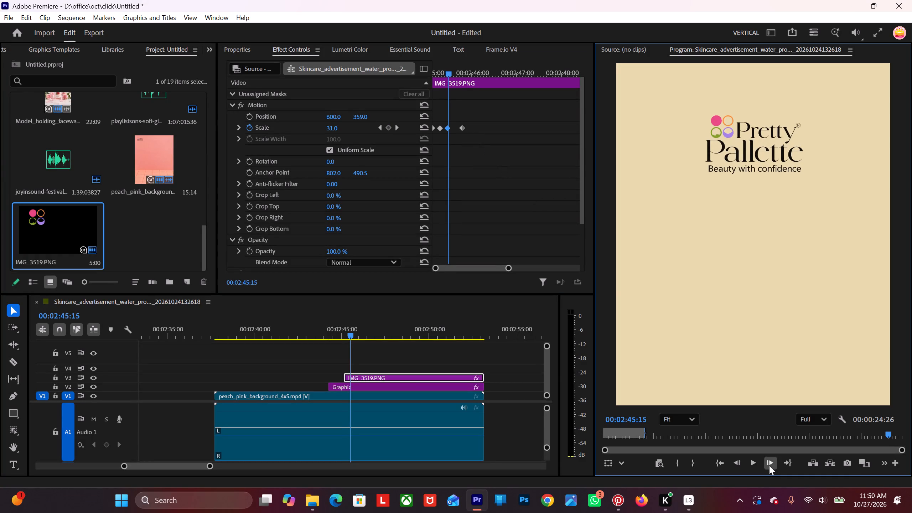
left_click(769, 466)
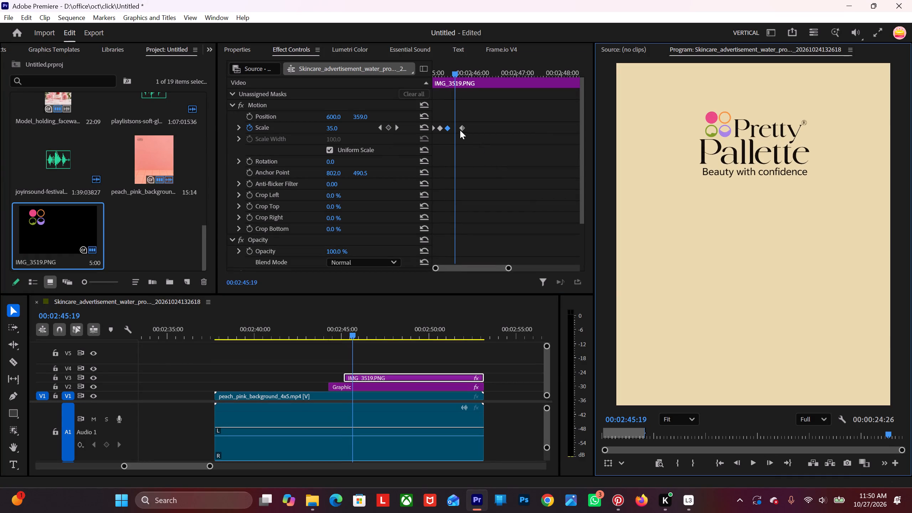
left_click_drag(463, 126, 456, 126)
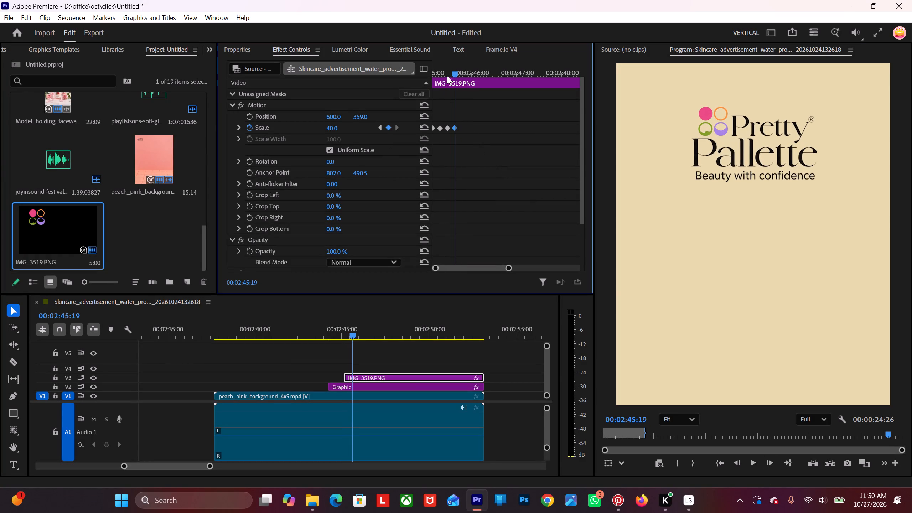
Play back the logo's retimed scale animation several times from the start of its clip.
left_click_drag(449, 74, 392, 91)
key("space")
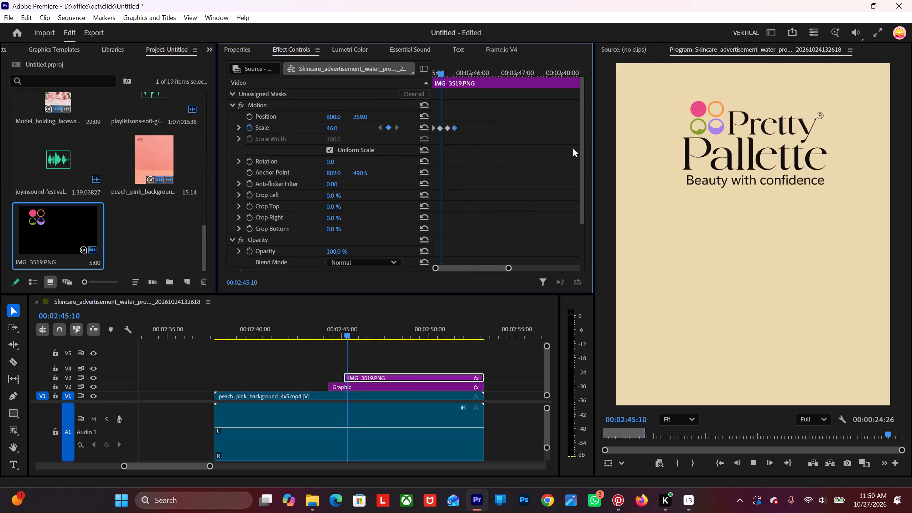
key("space")
left_click_drag(477, 68, 453, 76)
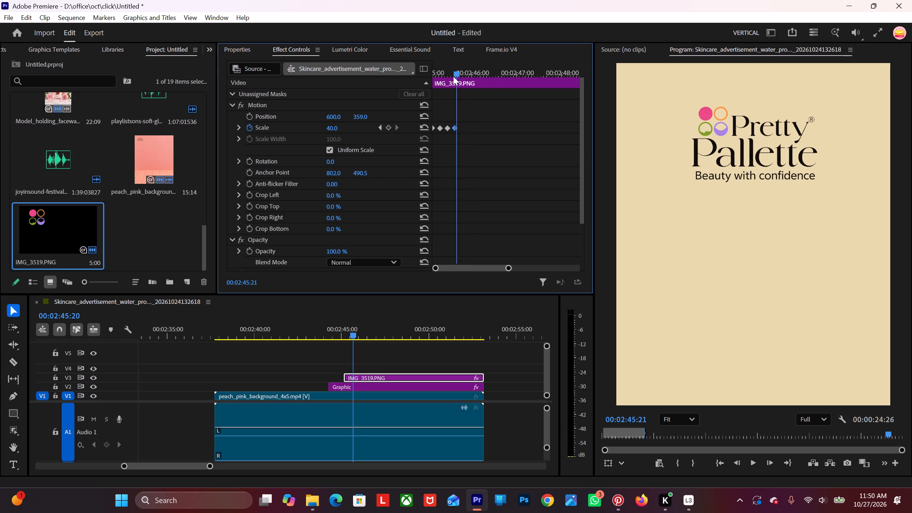
left_click_drag(453, 76, 390, 93)
key("space")
key("space")
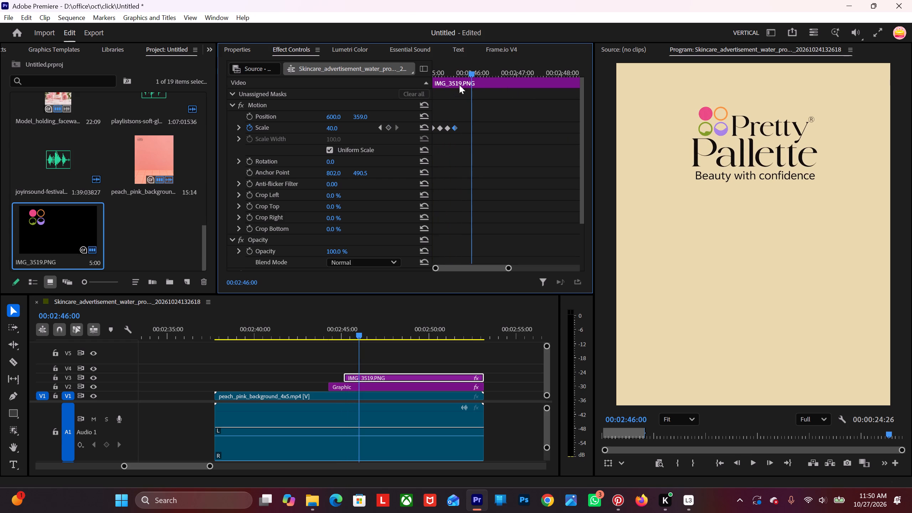
left_click_drag(475, 70, 363, 104)
key("space")
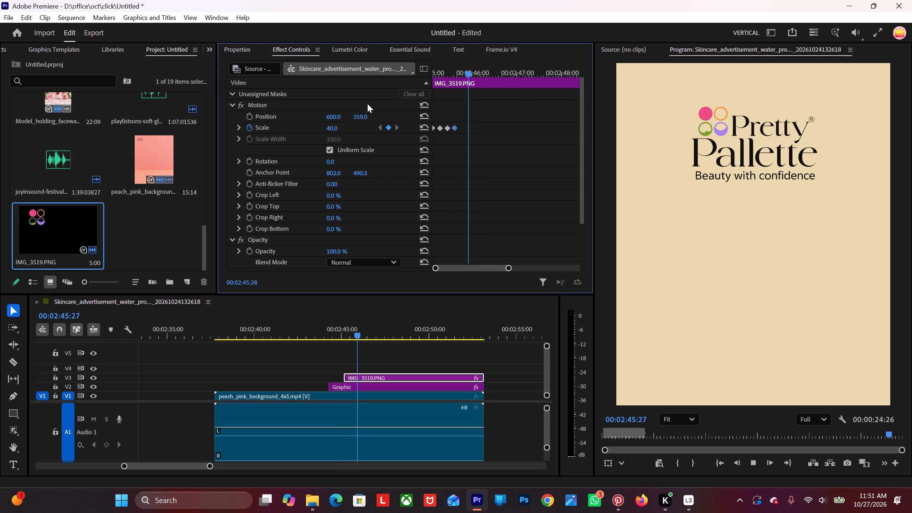
key("space")
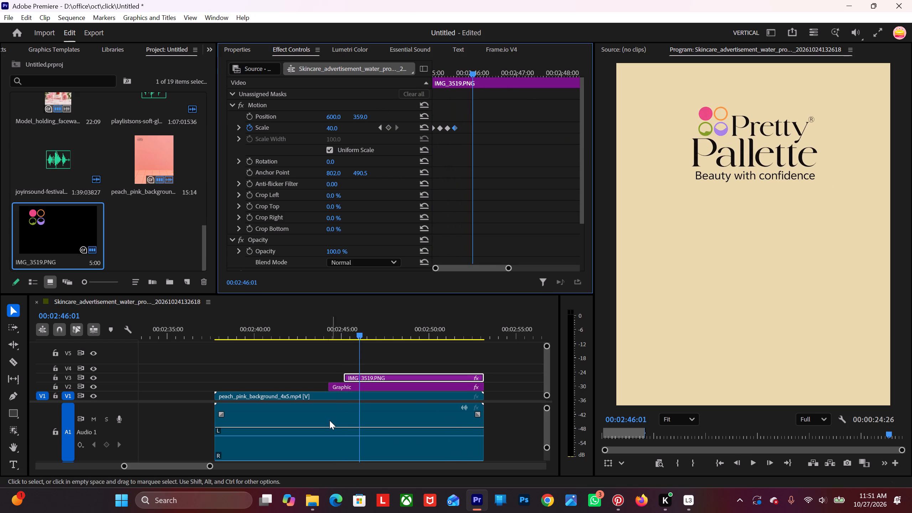
Locate the end of the earlier Model_holding_facewash section in the timeline and examine its Ease Fade Separately text clip.
scroll(321, 421, "down", 6, "alt")
scroll(204, 403, "up", 6)
scroll(205, 400, "down", 9, "alt")
scroll(206, 388, "up", 3)
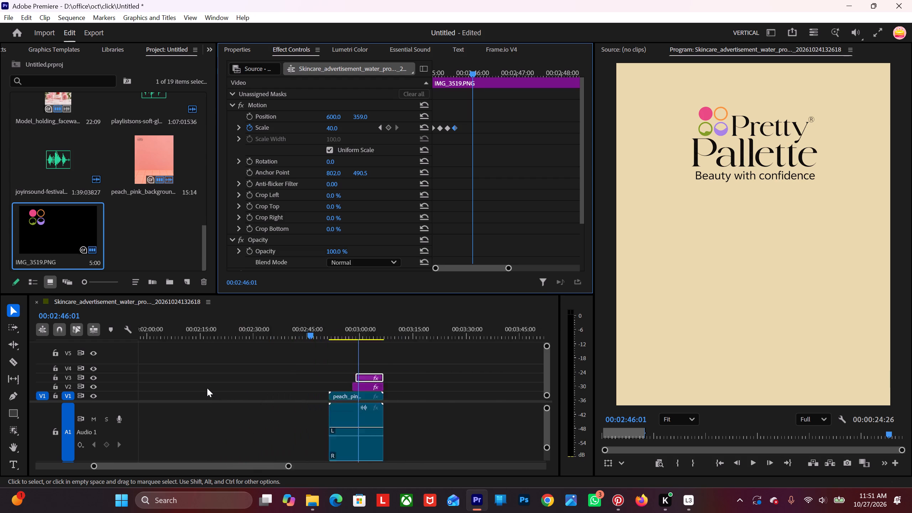
scroll(207, 388, "up", 9)
scroll(216, 386, "down", 10, "alt")
scroll(217, 386, "up", 12)
scroll(239, 381, "up", 2, "alt")
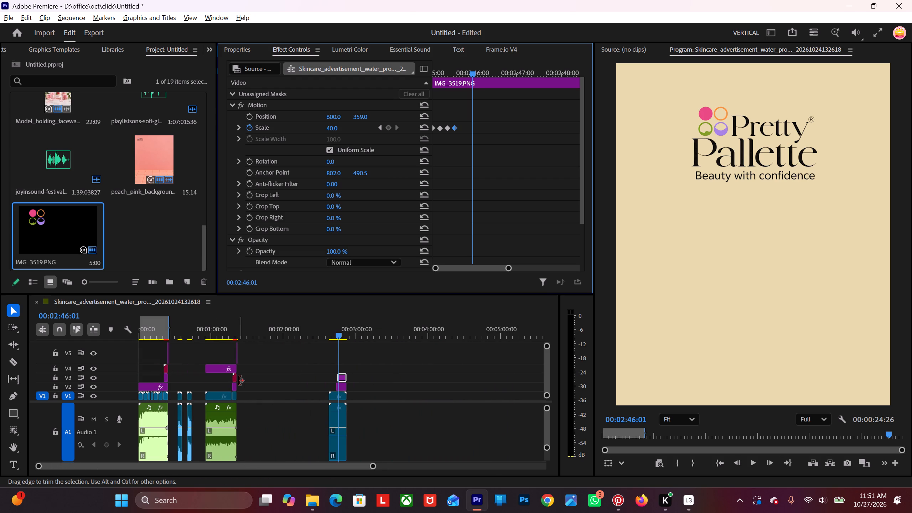
scroll(239, 381, "up", 15, "alt")
scroll(242, 381, "down", 3)
scroll(242, 381, "up", 6)
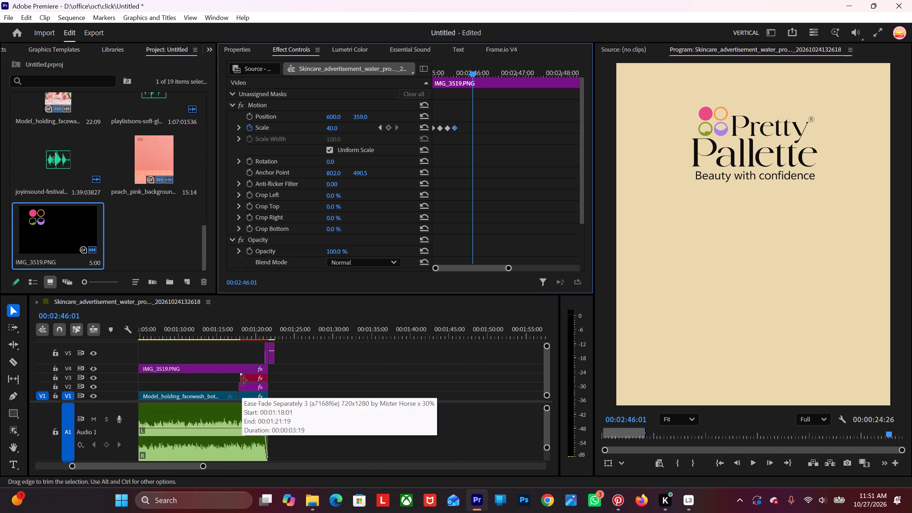
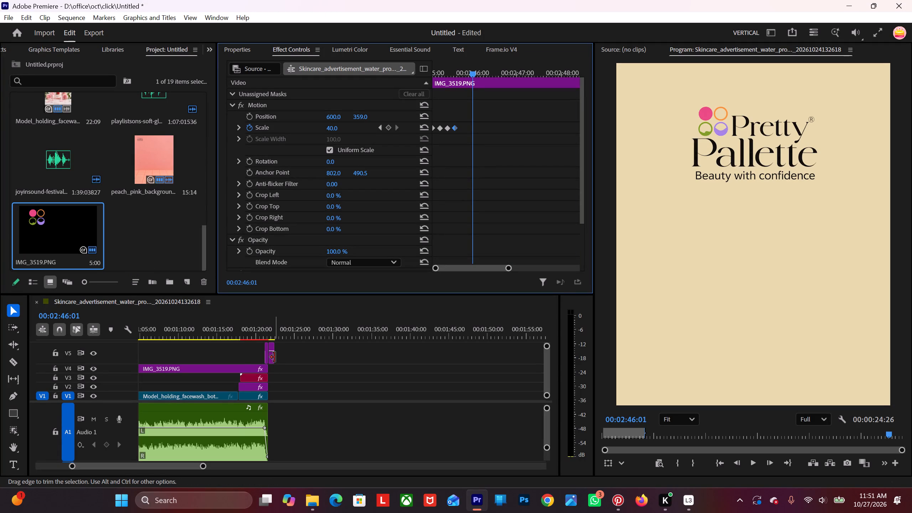
Copy the earlier section's search bar overlay and Ease Fade Separately 3 text clips onto V4 and V5, above the end screen's logo.
scroll(231, 393, "down", 5)
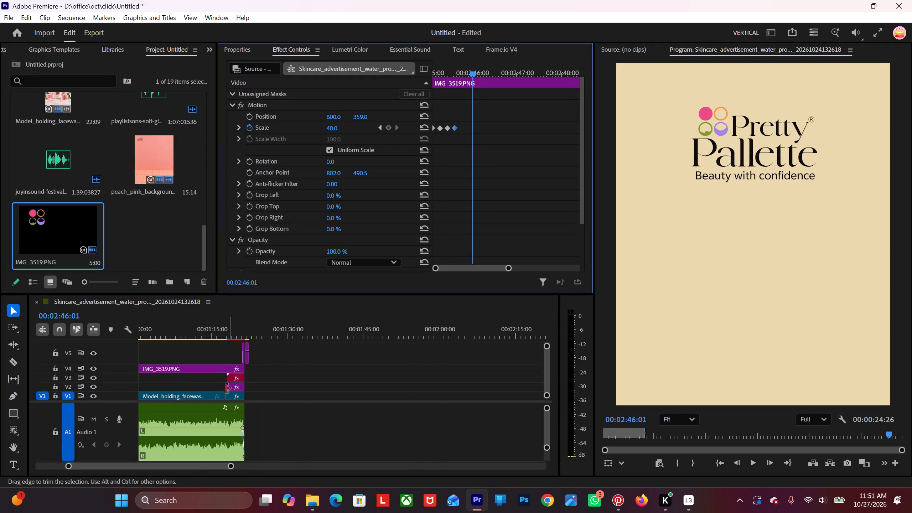
left_click_drag(216, 377, 244, 389)
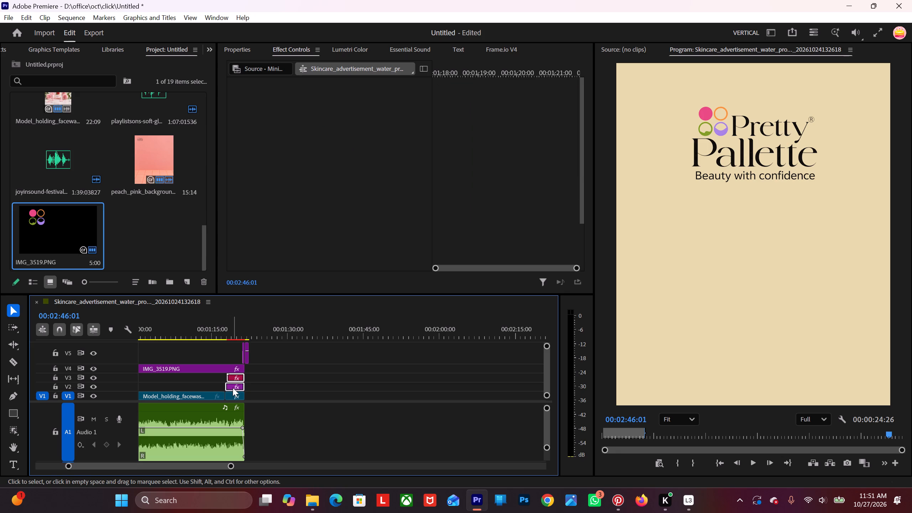
left_click_drag(233, 388, 534, 378, "alt")
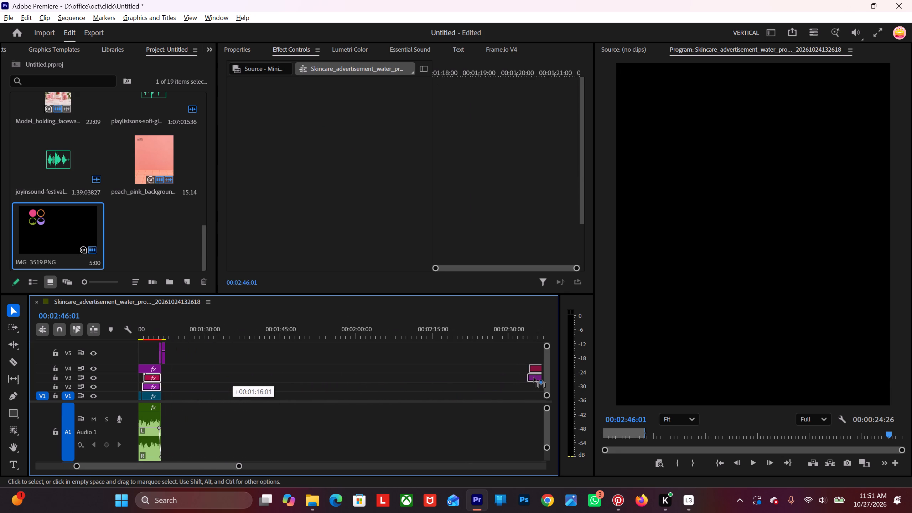
left_click_drag(534, 378, 538, 385, "alt")
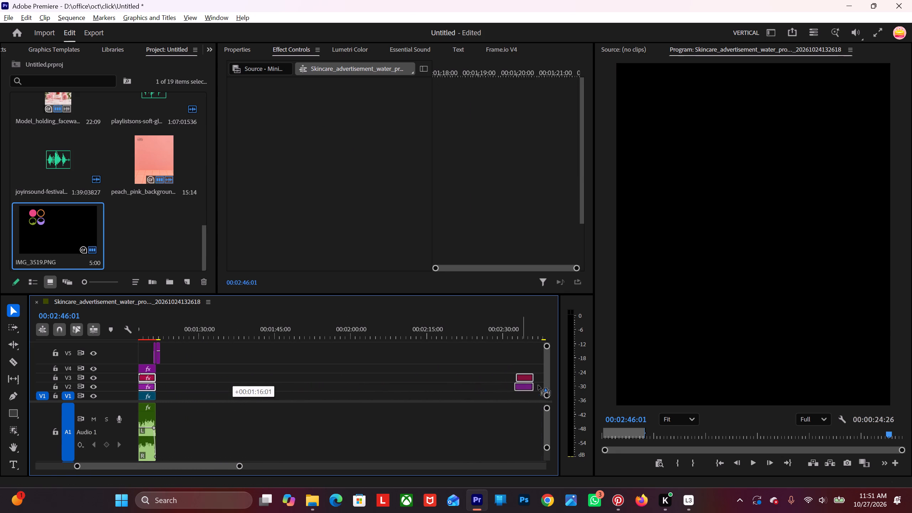
left_click_drag(538, 385, 248, 371, "alt")
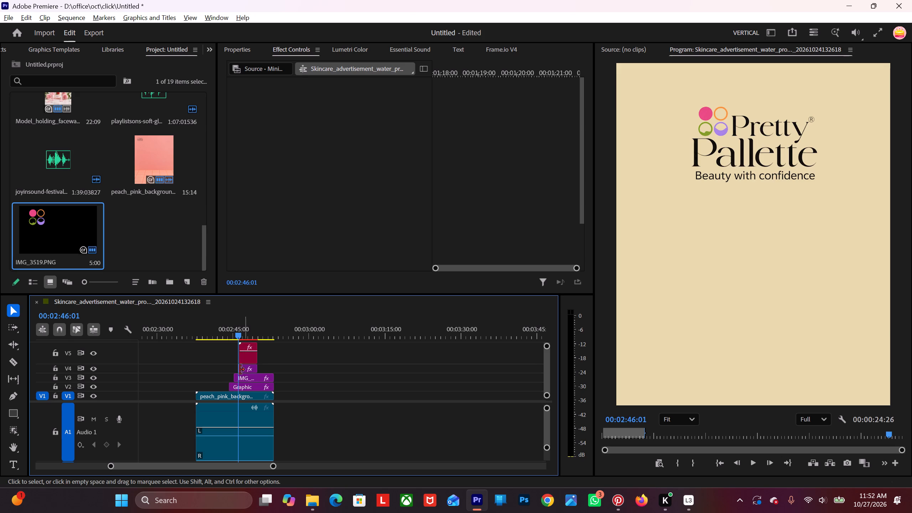
Move the copied search bar and text clips earlier together so the search bar starts at 00:02:45:24, after the logo's scale animation.
left_click_drag(118, 344, 119, 352)
scroll(213, 336, "up", 9, "alt")
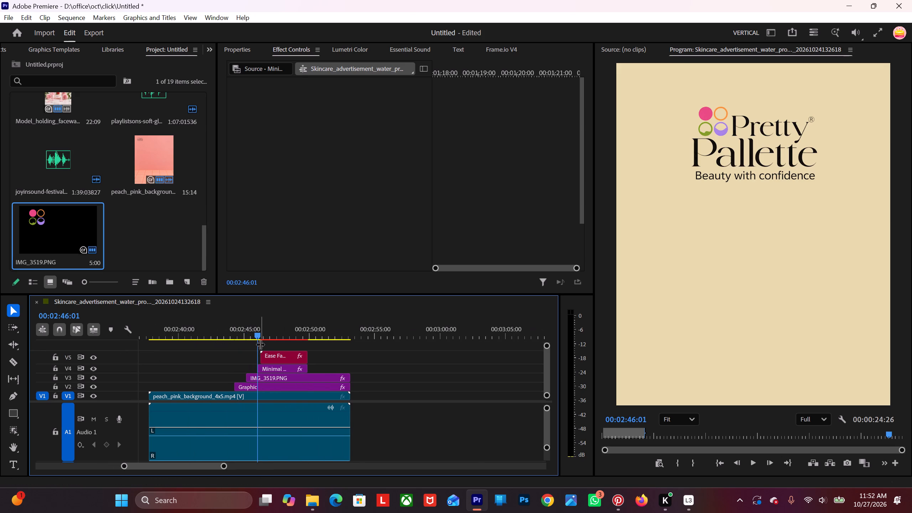
left_click(258, 337)
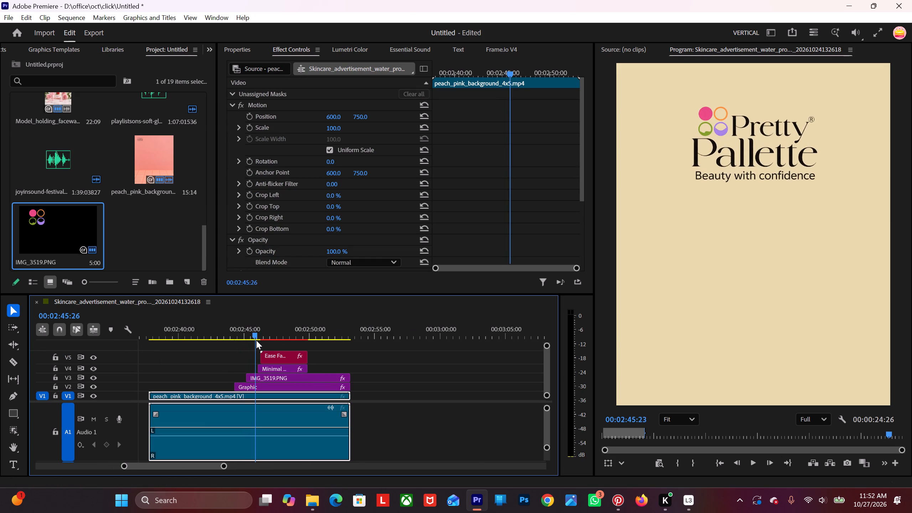
scroll(246, 358, "up", 8)
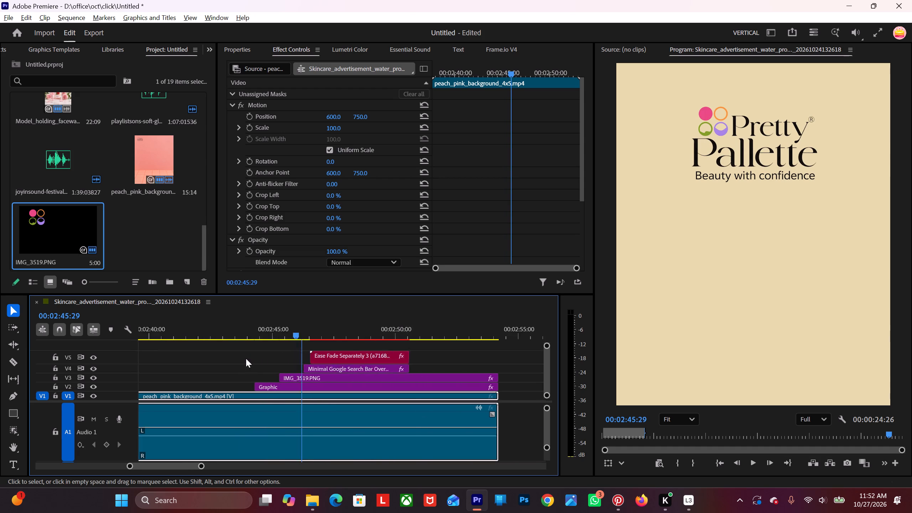
scroll(246, 358, "up", 6)
scroll(261, 358, "down", 4)
left_click_drag(287, 331, 284, 331)
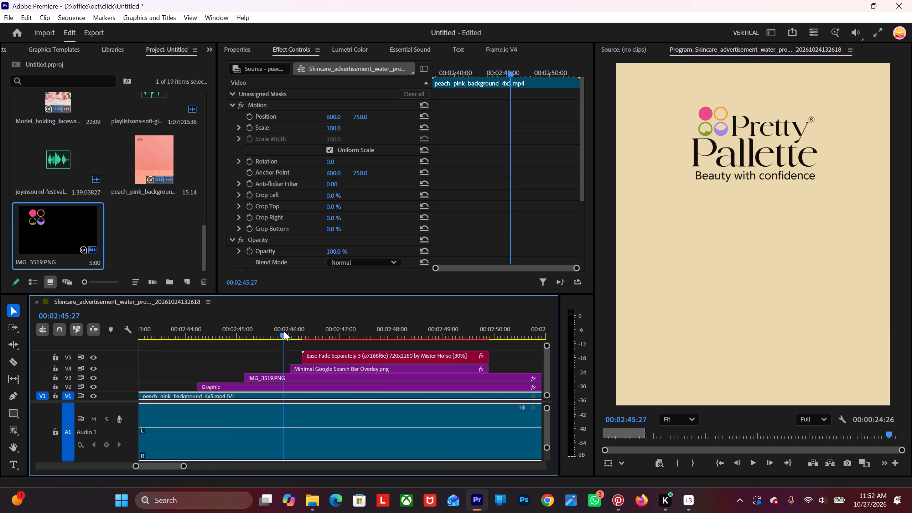
left_click_drag(284, 331, 269, 335)
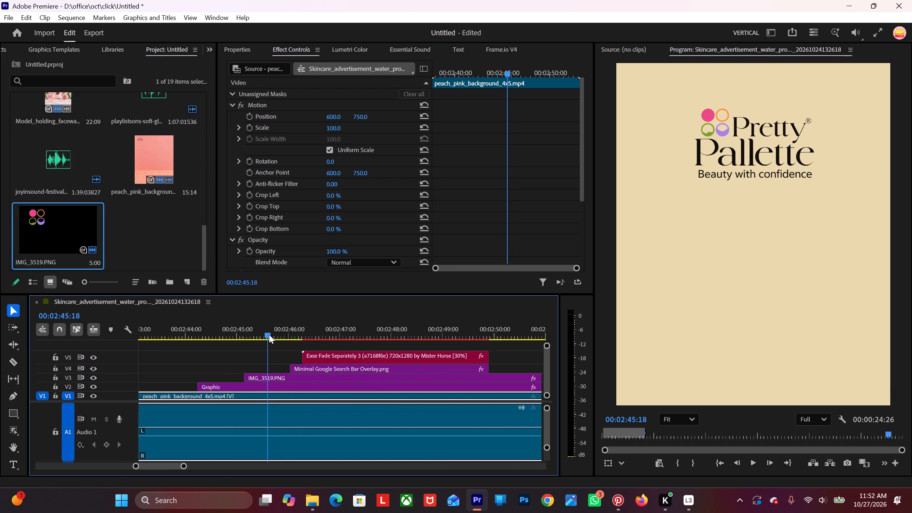
left_click_drag(269, 335, 281, 331)
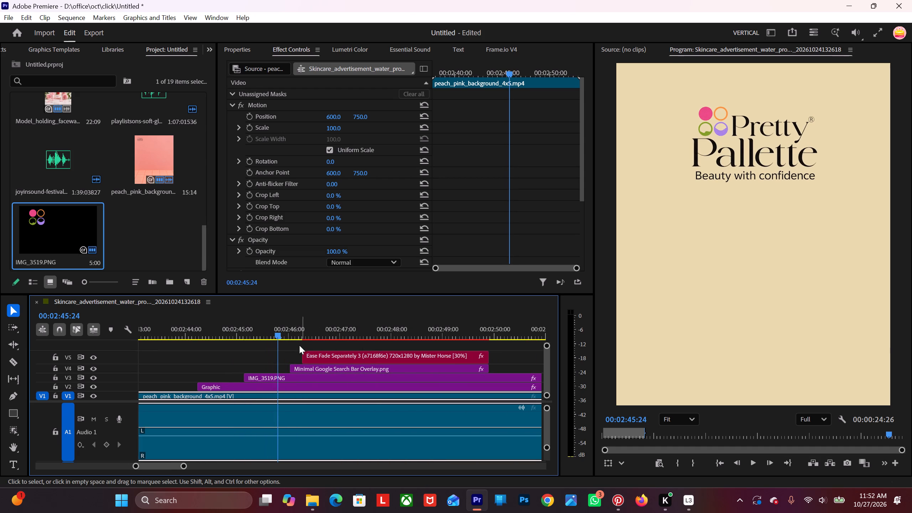
left_click_drag(286, 346, 315, 367)
left_click_drag(316, 368, 313, 368)
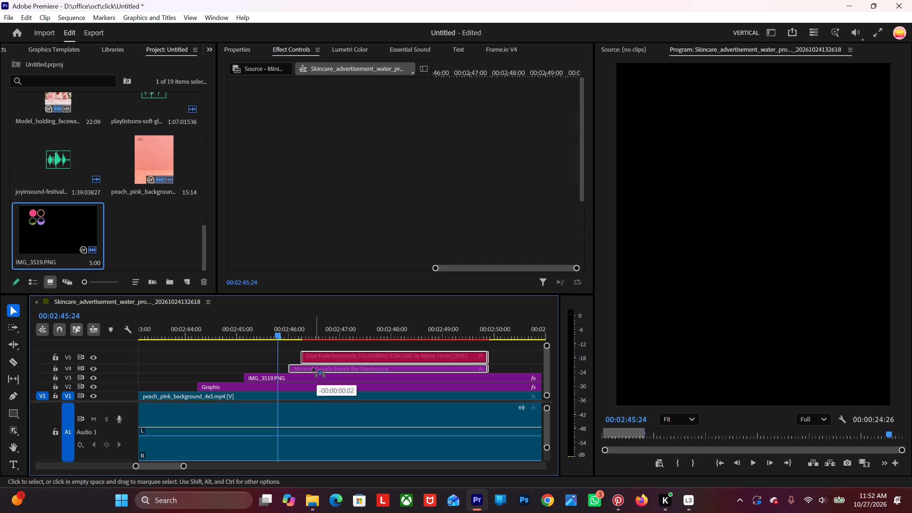
left_click_drag(313, 368, 309, 367)
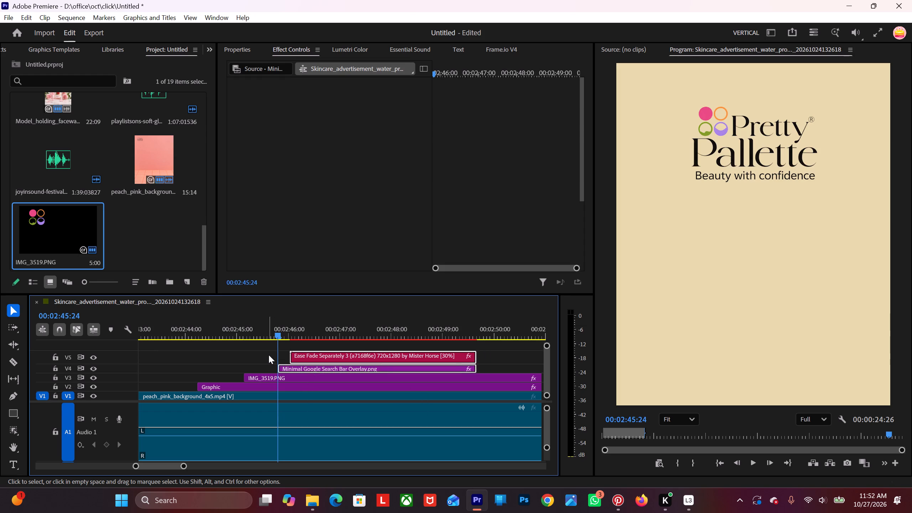
Set the end screen's Minimal Google Search Bar Overlay clip to Scale 50 and Position Y 804.
left_click_drag(277, 329, 283, 328)
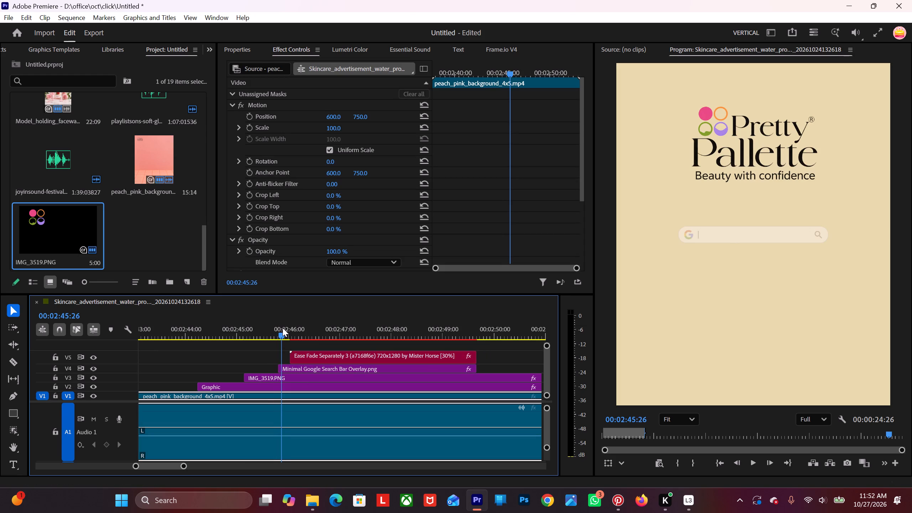
left_click_drag(283, 328, 286, 327)
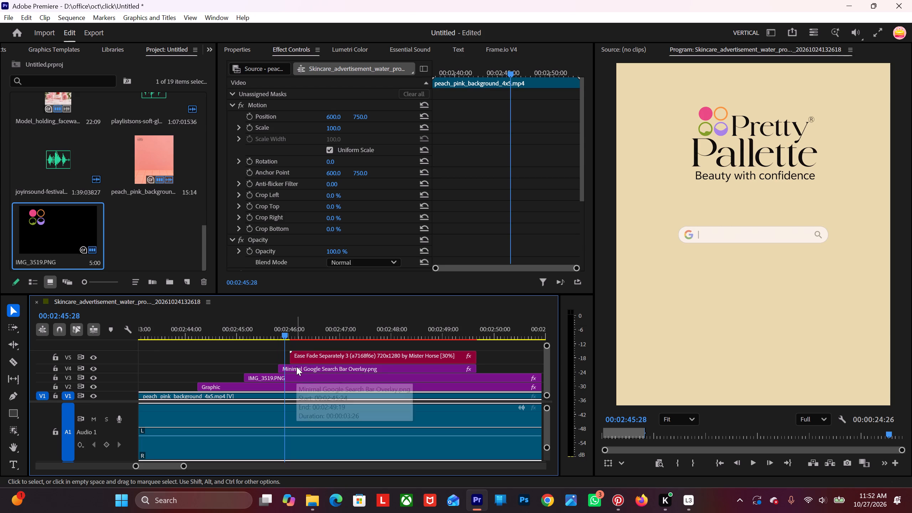
left_click(296, 367)
scroll(291, 168, "down", 5)
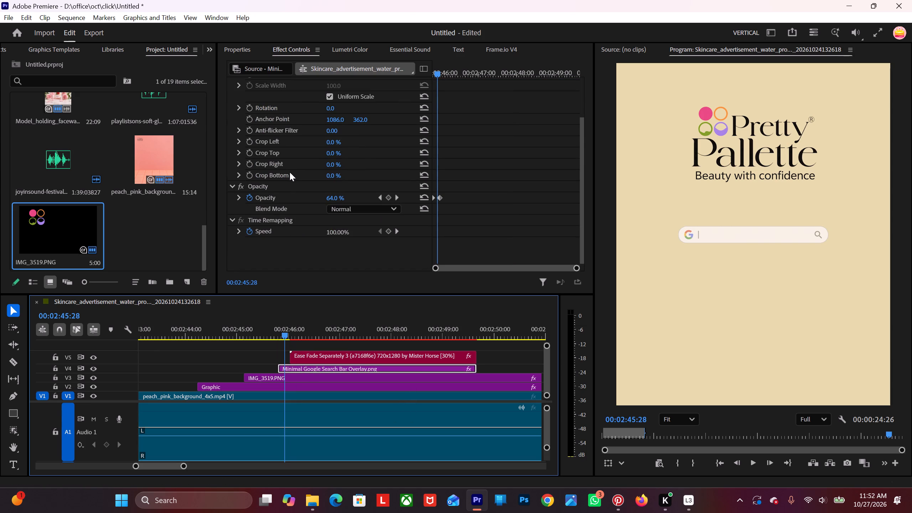
scroll(290, 172, "up", 2)
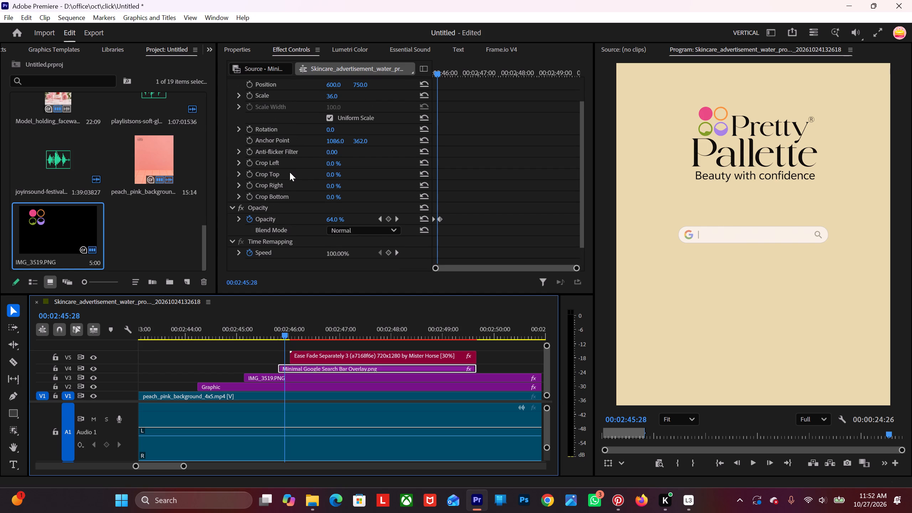
scroll(290, 172, "up", 4)
scroll(290, 172, "down", 5)
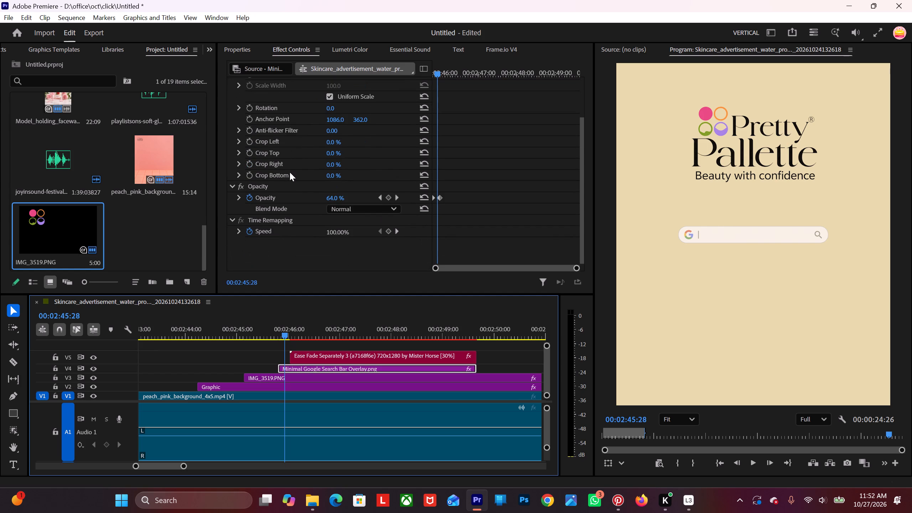
scroll(291, 181, "up", 4)
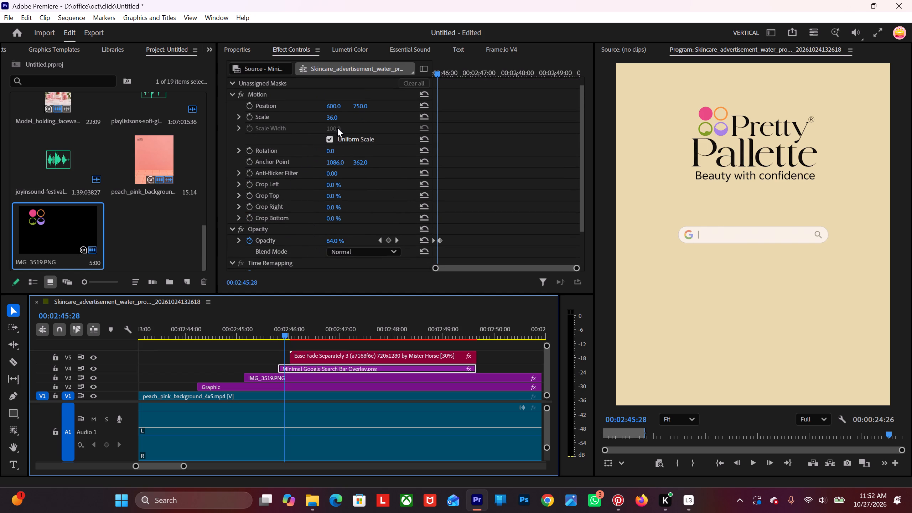
left_click_drag(338, 120, 342, 115)
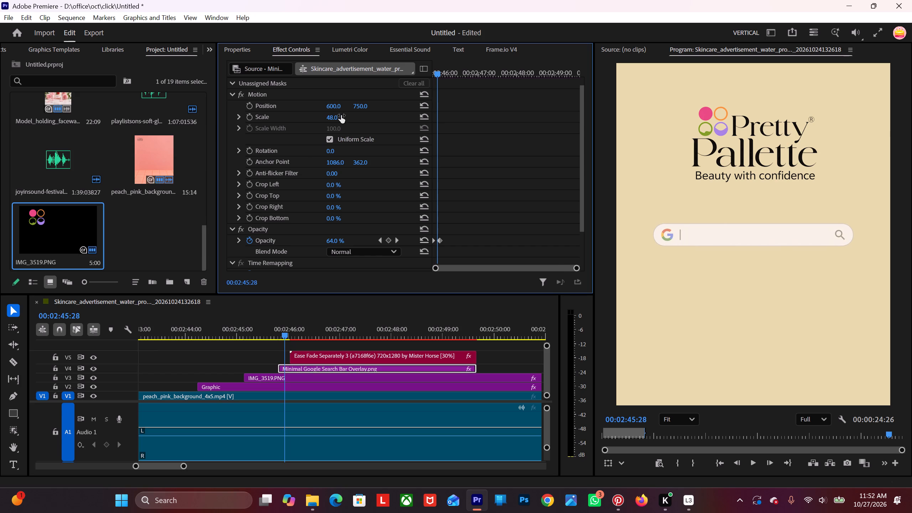
left_click_drag(358, 106, 383, 103)
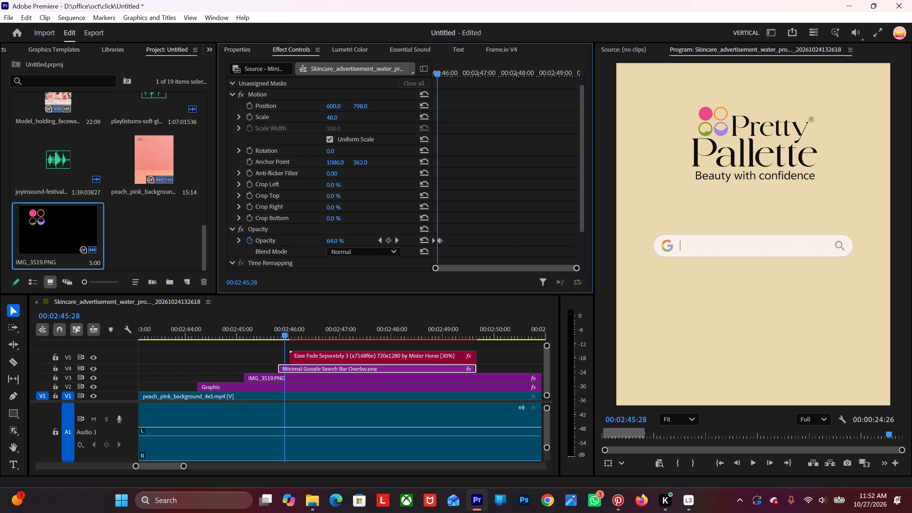
left_click_drag(383, 103, 385, 102)
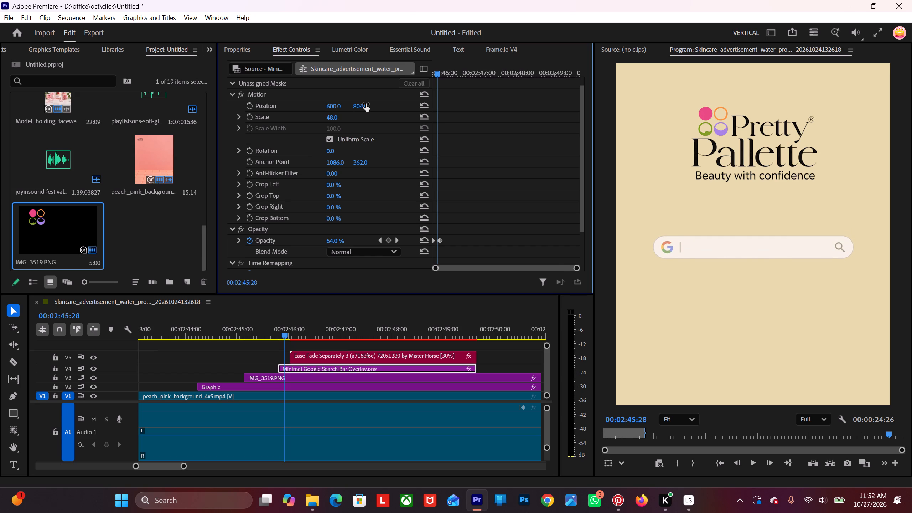
left_click(339, 116)
left_click(341, 115)
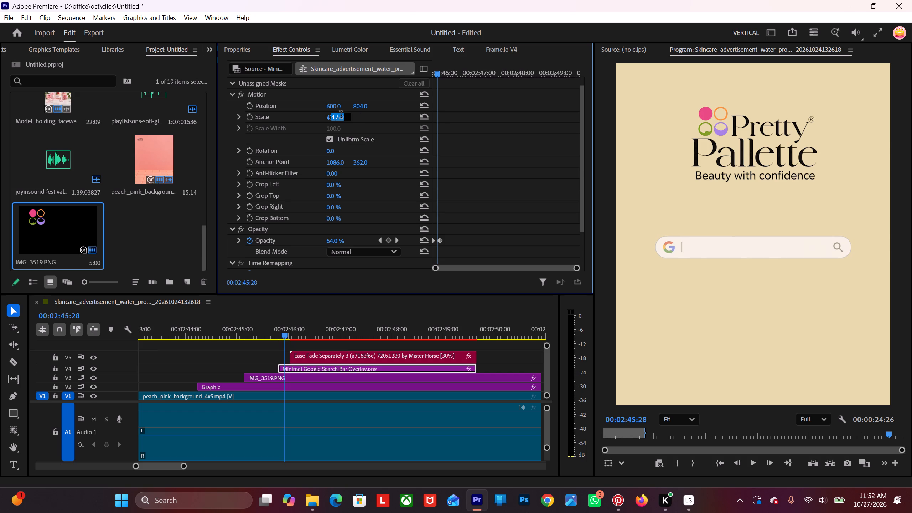
type("50")
key("Return")
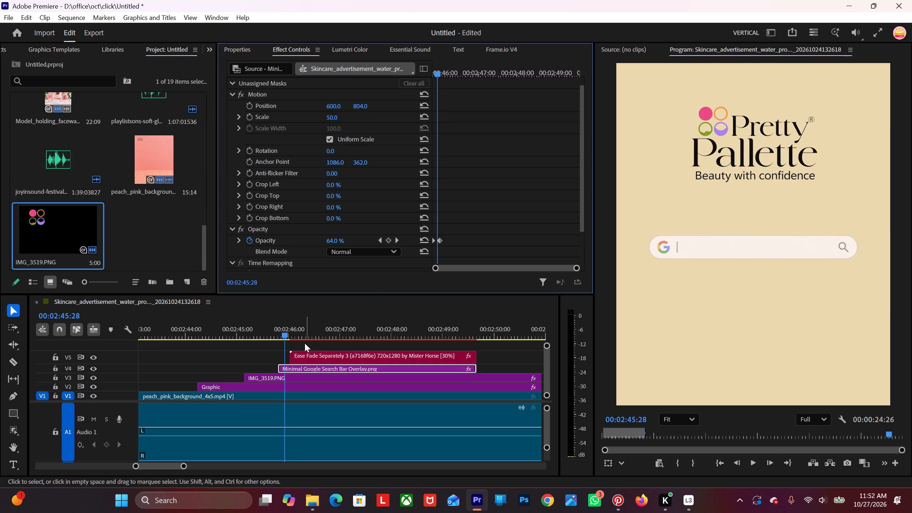
Lower the end screen's Ease Fade Separately 3 text into the search bar by setting its Transform Position Y to 718.
left_click_drag(282, 332, 296, 328)
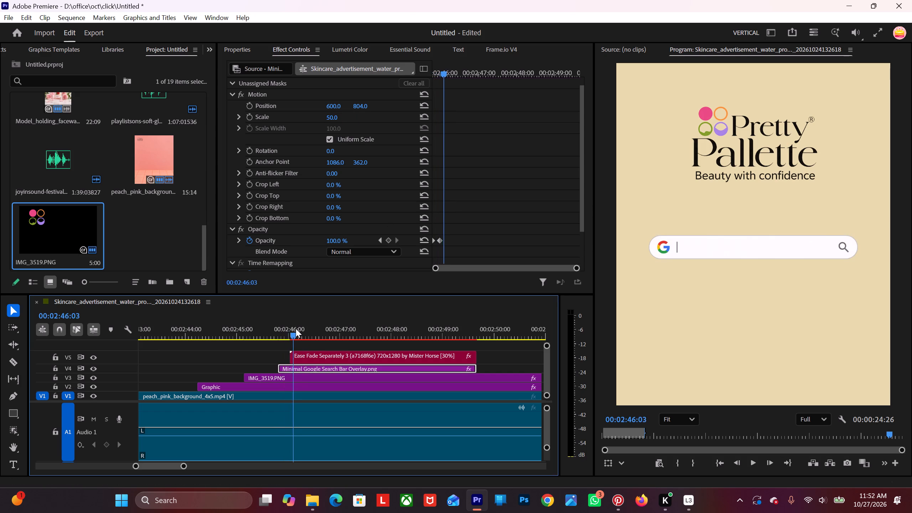
left_click_drag(296, 328, 302, 326)
left_click(307, 360)
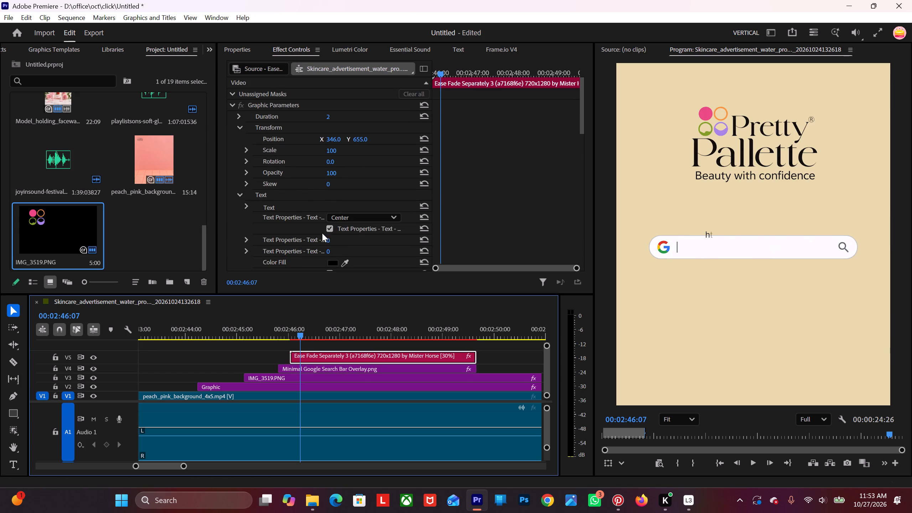
left_click_drag(354, 140, 383, 136)
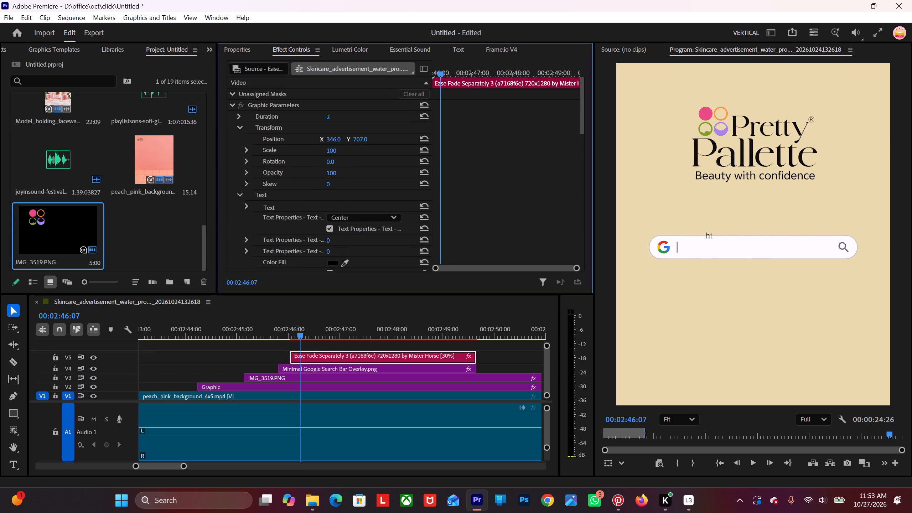
left_click_drag(383, 136, 399, 133)
left_click_drag(368, 140, 366, 140)
left_click_drag(366, 140, 363, 142)
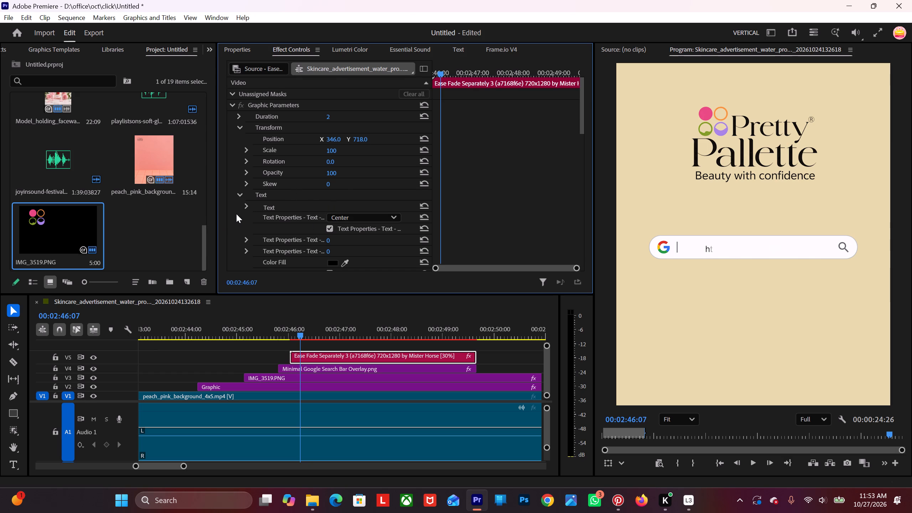
scroll(236, 214, "down", 18)
scroll(236, 214, "down", 5)
scroll(236, 214, "up", 13)
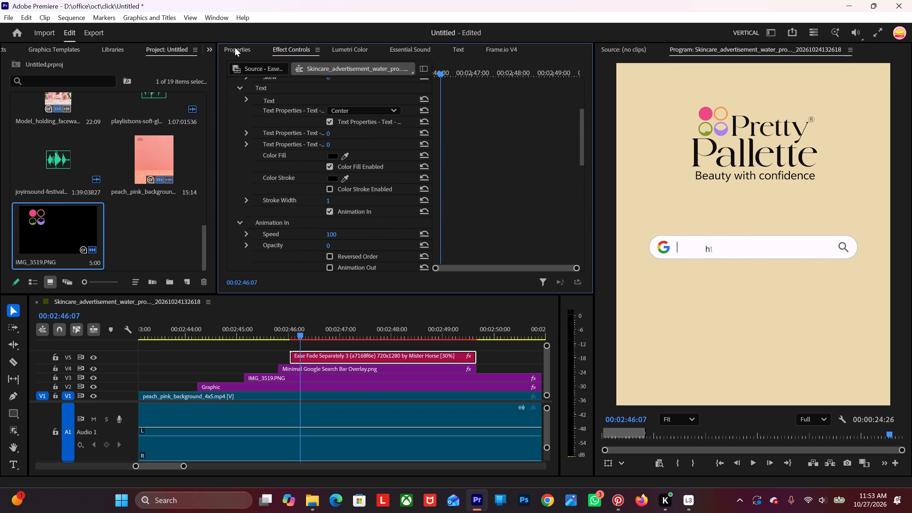
left_click(235, 47)
left_click(278, 48)
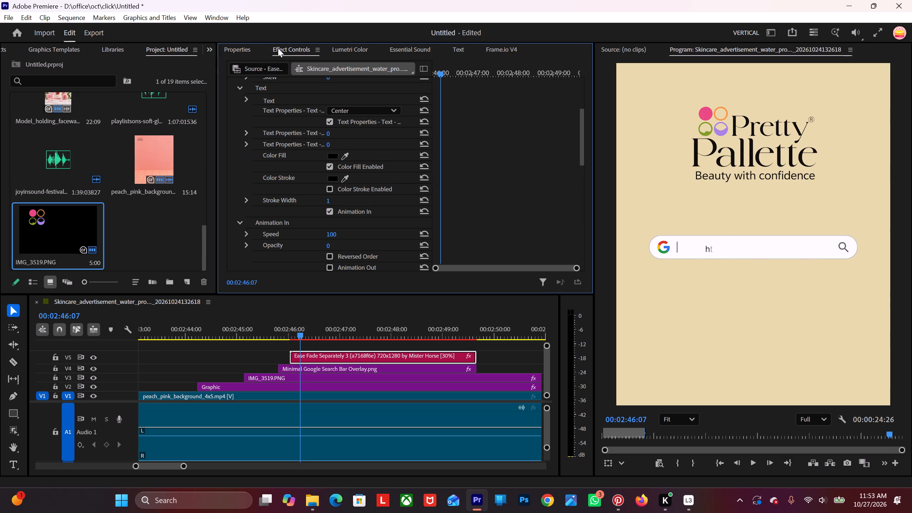
left_click(242, 46)
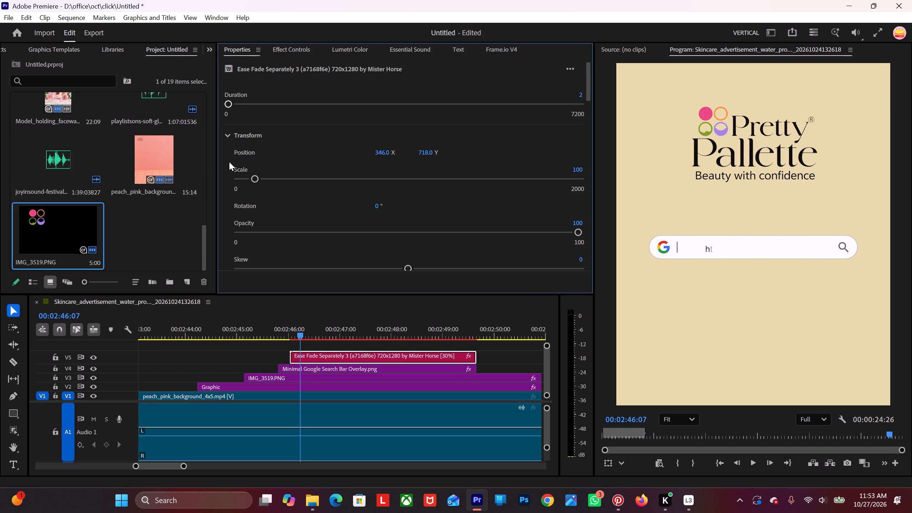
scroll(229, 162, "down", 20)
scroll(229, 162, "down", 1)
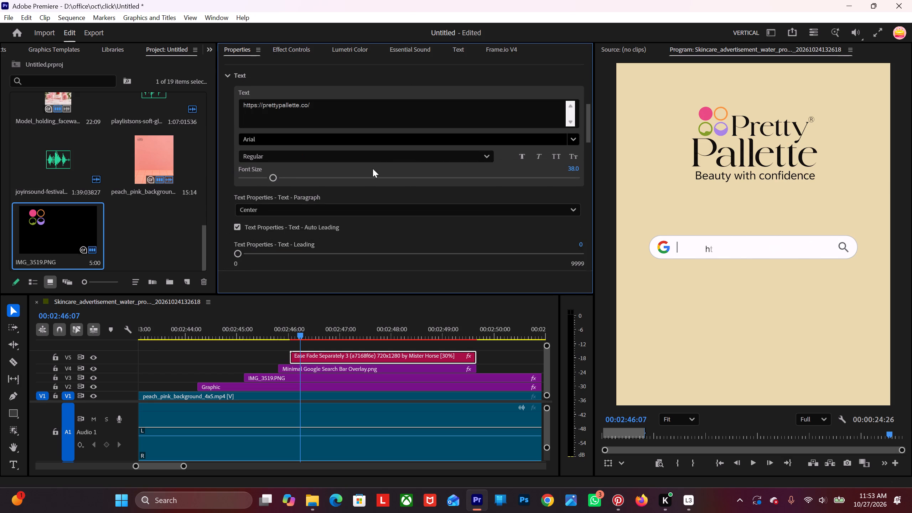
left_click(575, 170)
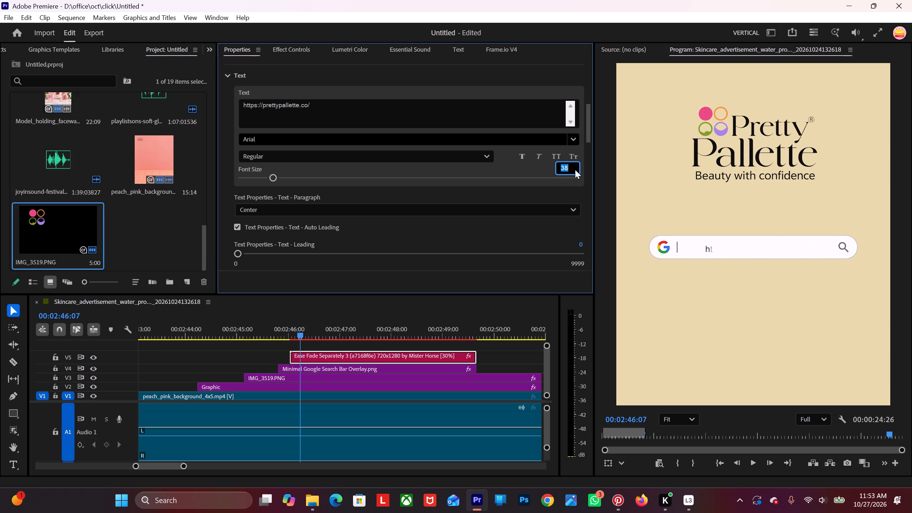
type("45")
key("Return")
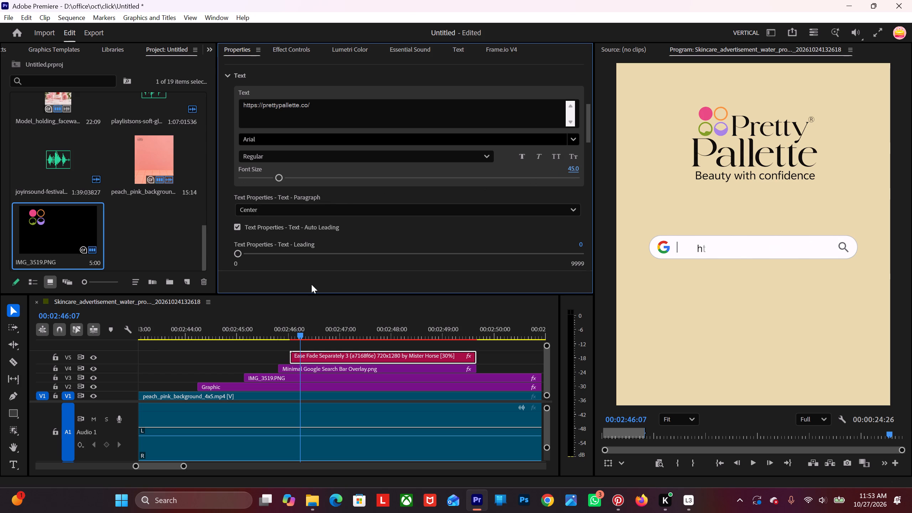
left_click_drag(306, 338, 398, 330)
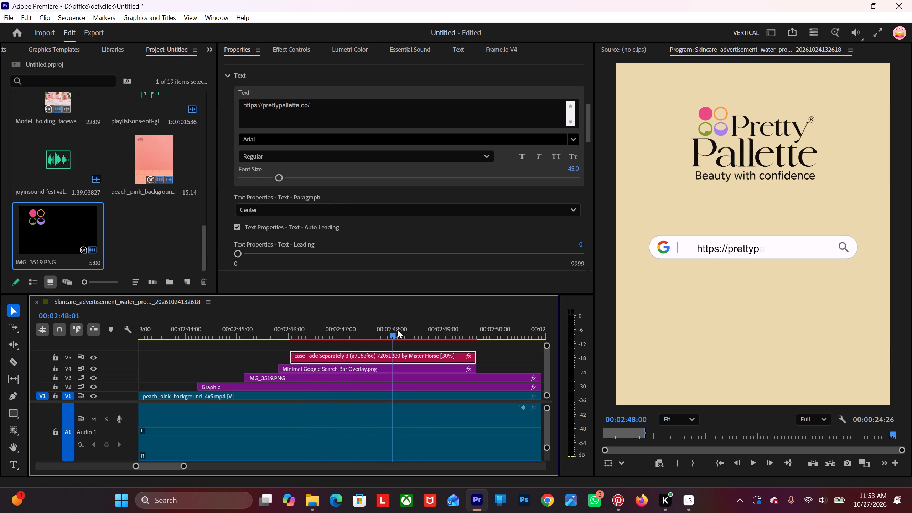
left_click_drag(398, 330, 449, 327)
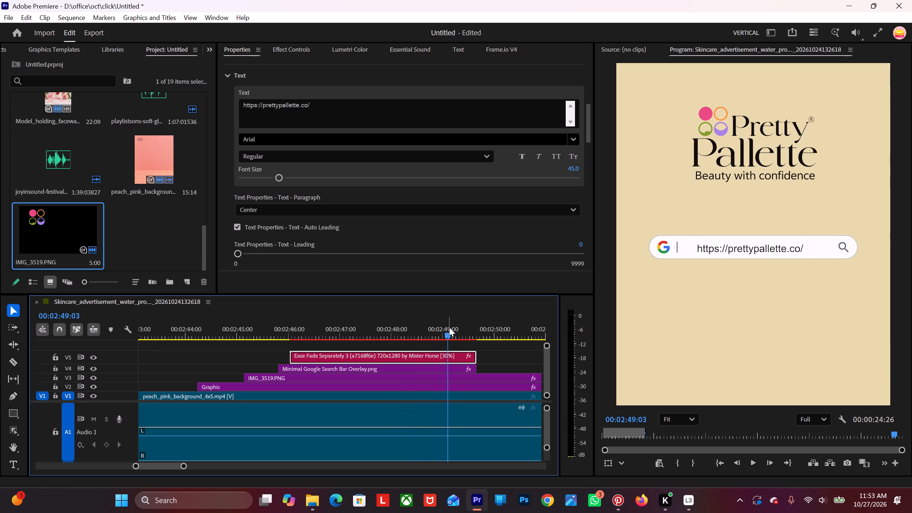
scroll(227, 161, "up", 5)
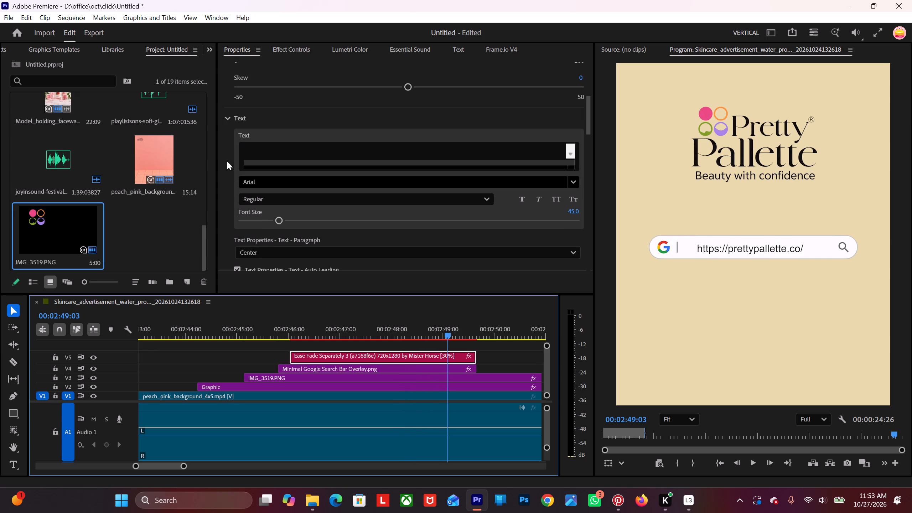
scroll(227, 161, "up", 18)
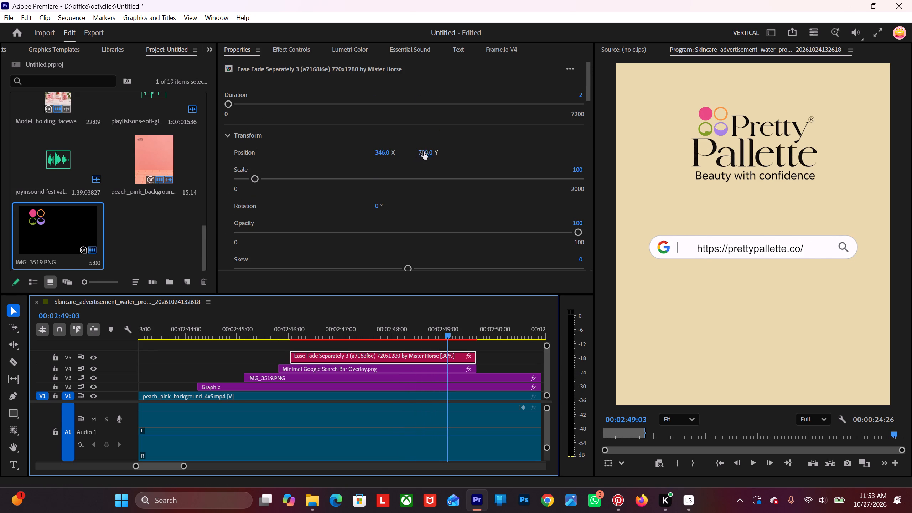
left_click_drag(424, 151, 423, 157)
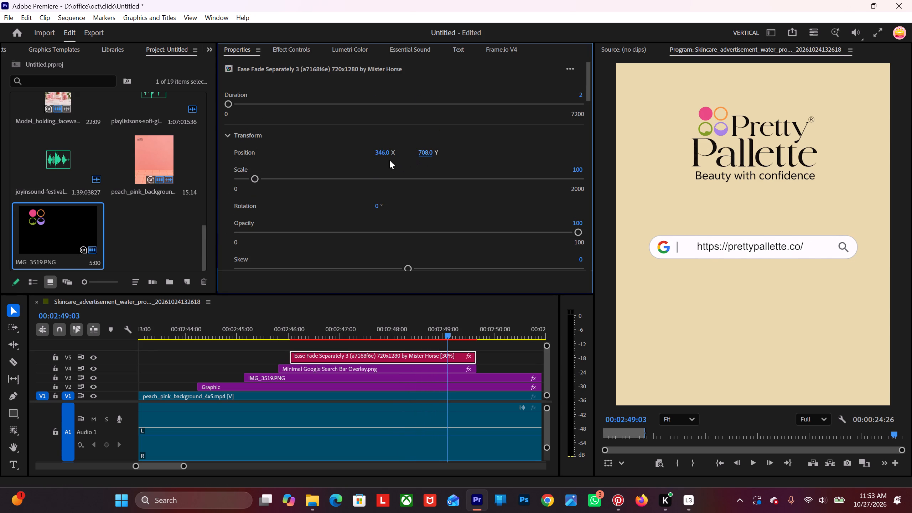
left_click_drag(384, 156, 369, 162)
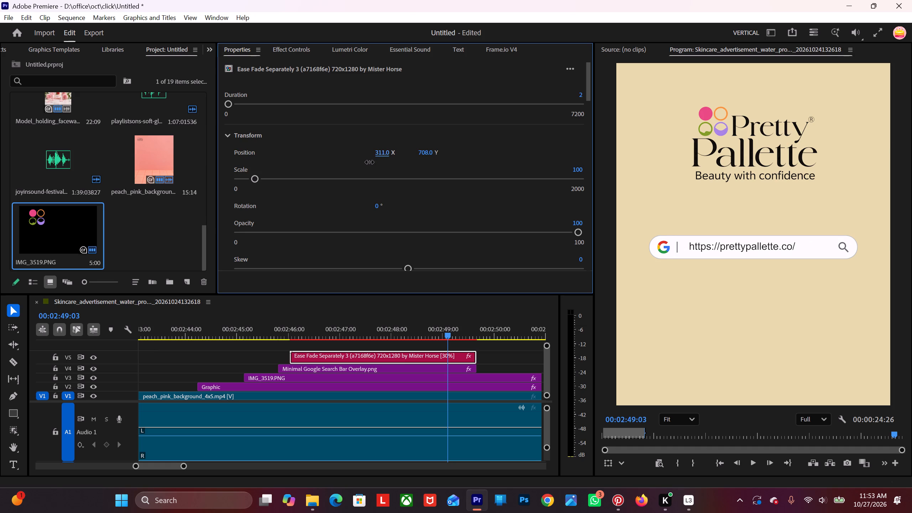
left_click_drag(369, 162, 368, 171)
left_click(424, 150)
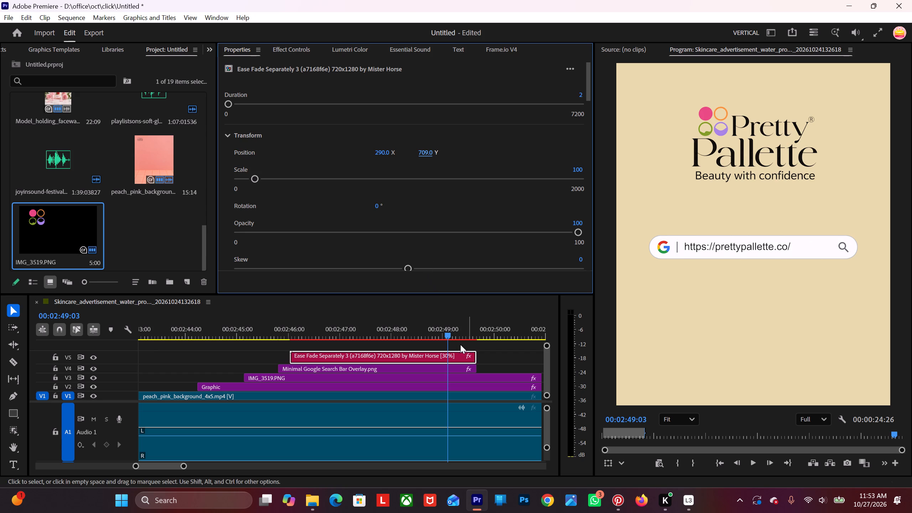
Preview the website text animation and cut the Ease Fade Separately 3 clip at 00:02:49:13, before its text fades out.
left_click_drag(447, 333, 335, 351)
scroll(328, 351, "down", 9, "alt")
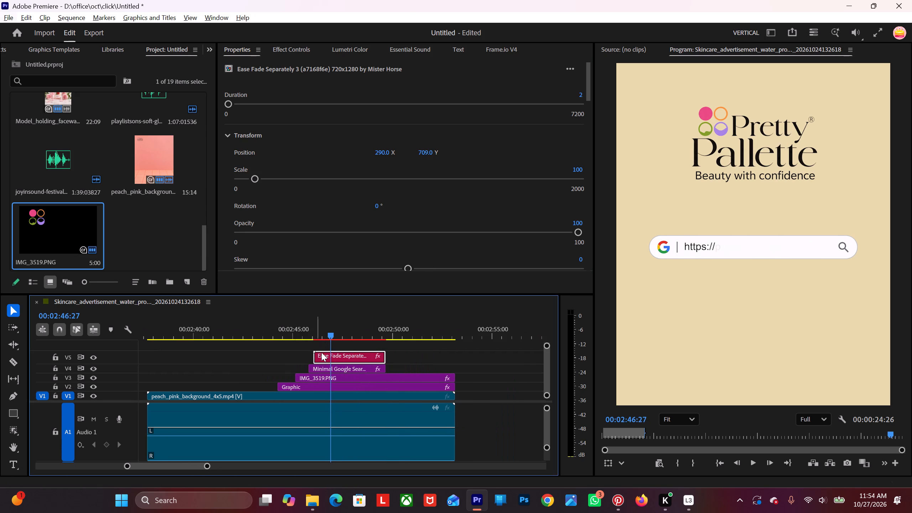
scroll(322, 355, "down", 4, "alt")
key("space")
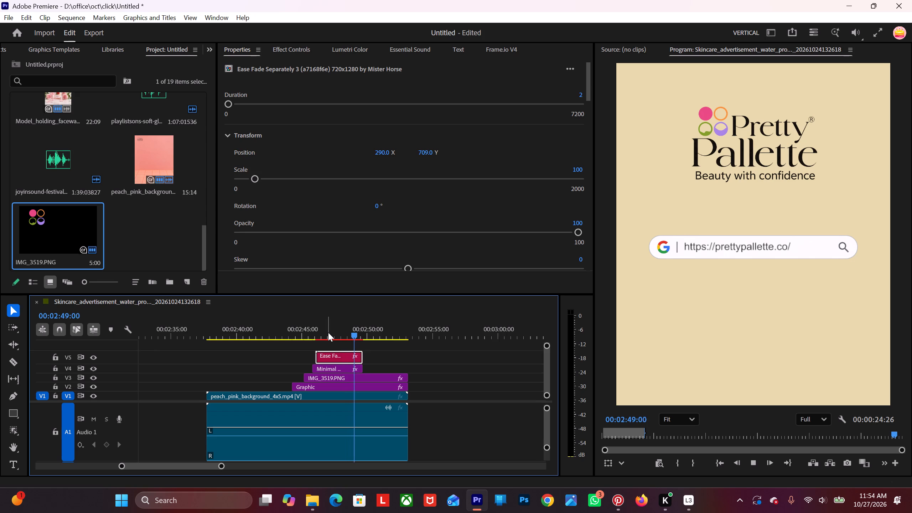
key("space")
scroll(342, 350, "up", 9, "alt")
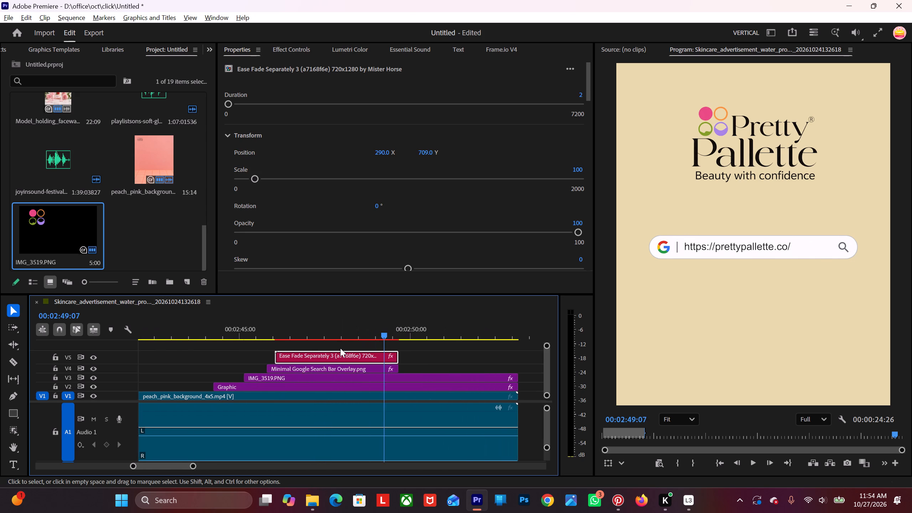
scroll(340, 348, "up", 3, "alt")
scroll(352, 353, "down", 4)
left_click_drag(342, 333, 347, 333)
key("c")
left_click(348, 356)
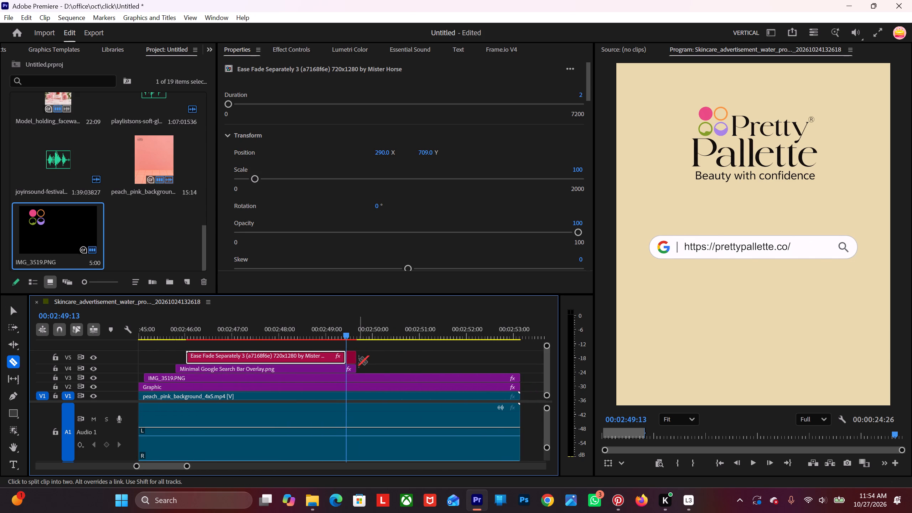
Slow the short Ease Fade Separately 3 piece after the cut to 3% speed to hold the text longer.
key("v")
left_click(352, 361)
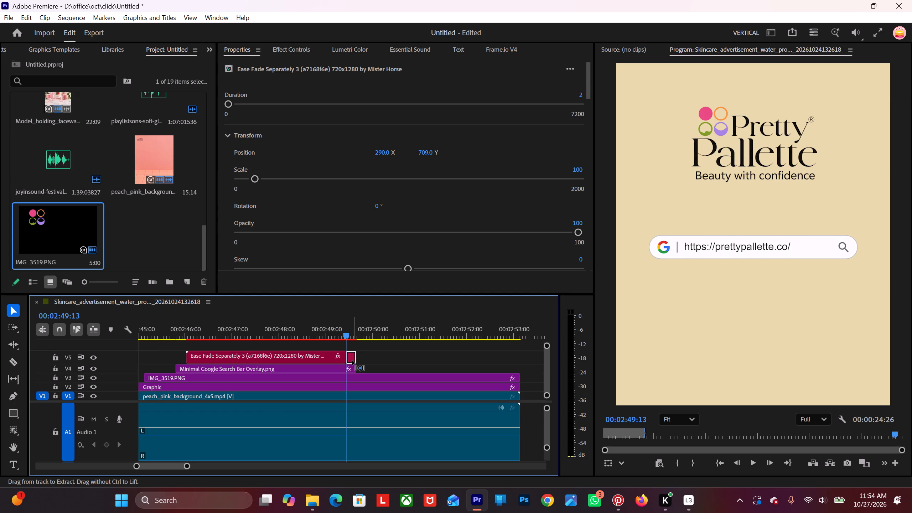
key("ctrl+r")
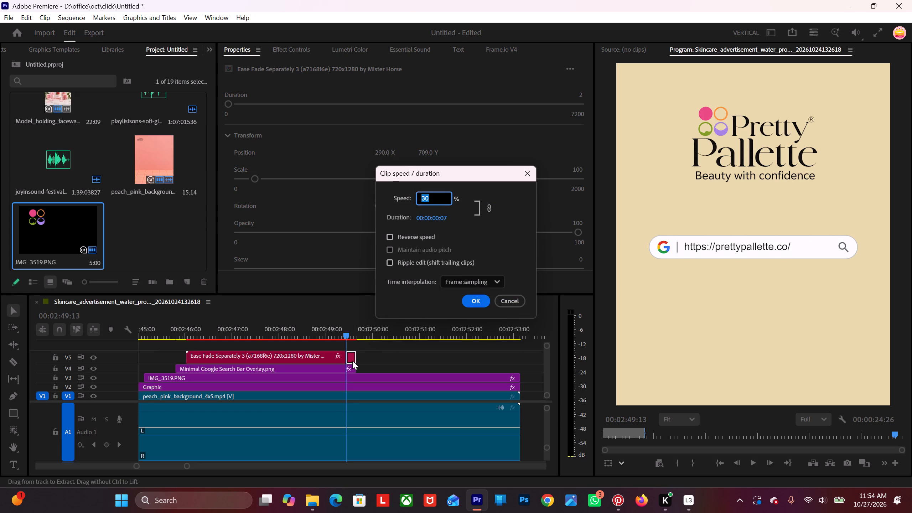
key("5")
key("Return")
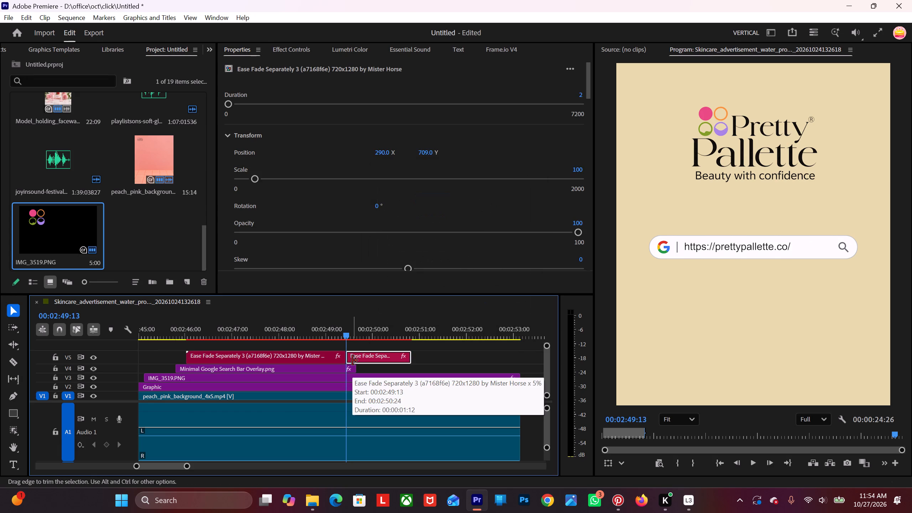
key("ctrl+r")
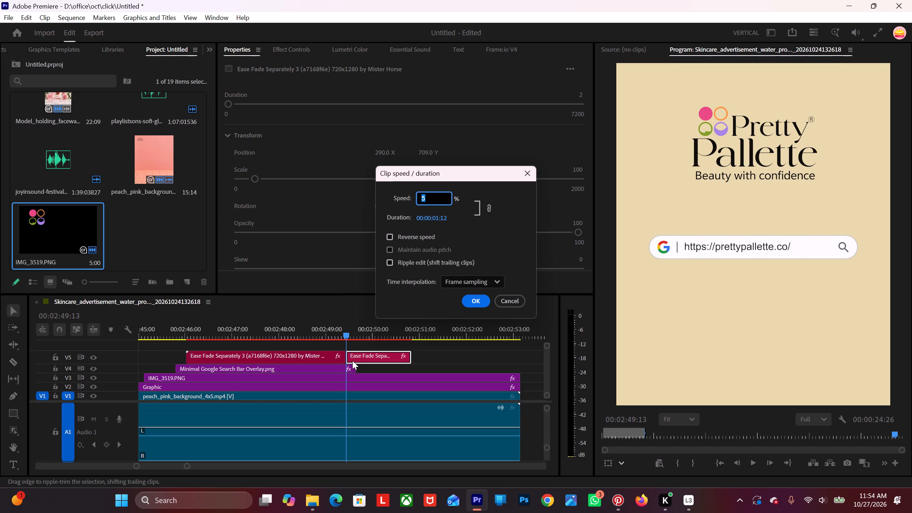
key("3")
key("Return")
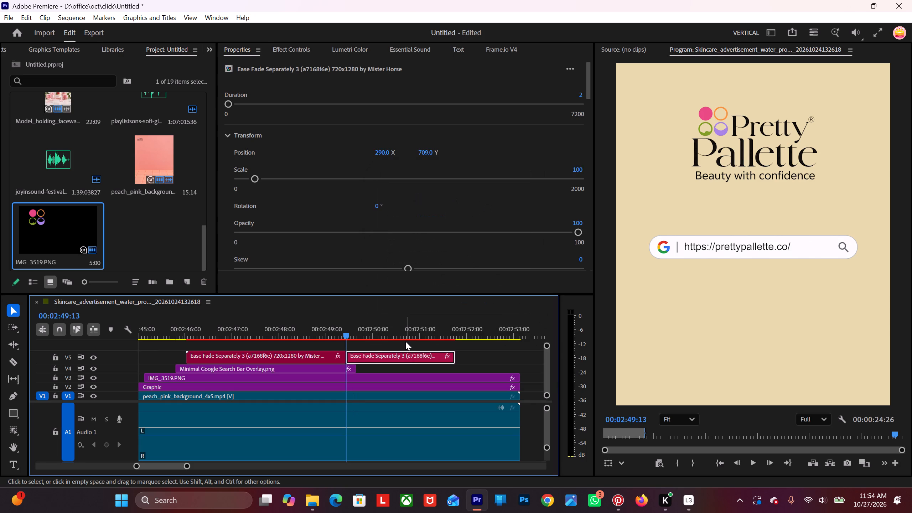
Extend the end of the Minimal Google Search Bar Overlay clip to match the end of the slowed text piece.
scroll(405, 368, "down", 3, "alt")
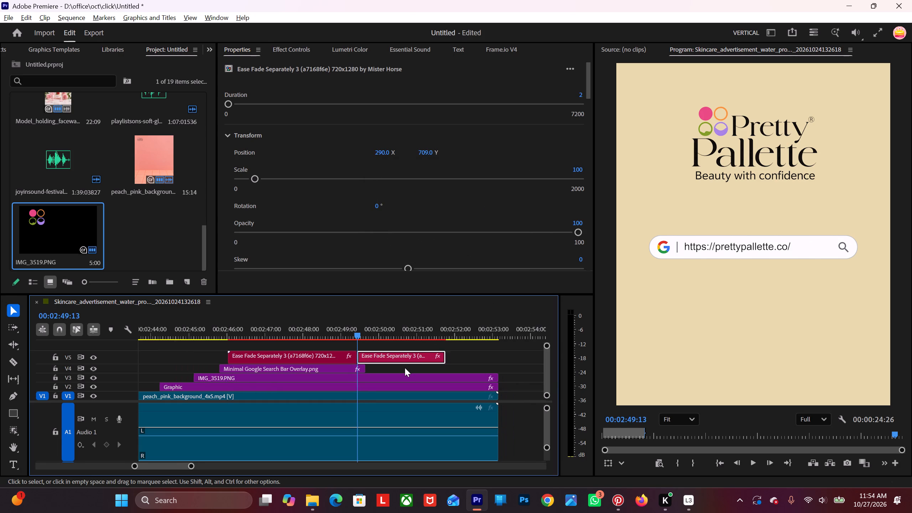
scroll(405, 368, "down", 1, "alt")
left_click_drag(372, 367, 428, 366)
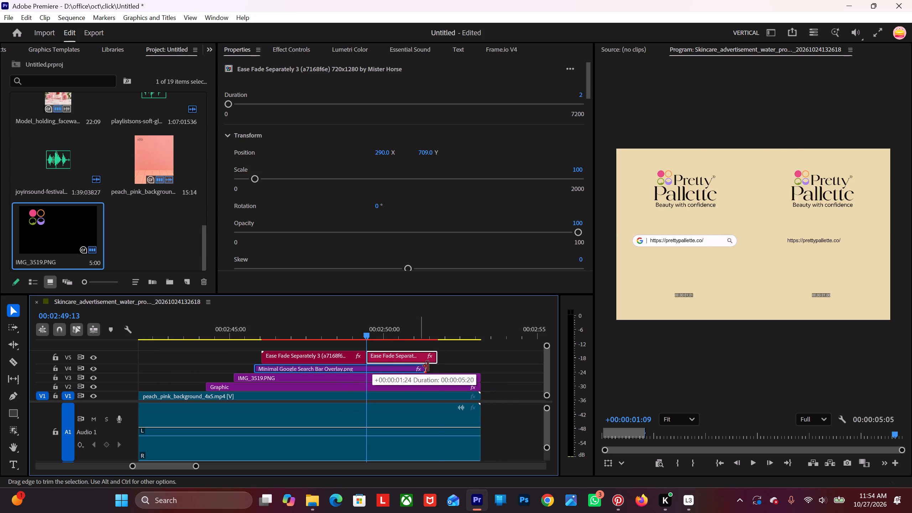
left_click_drag(428, 366, 437, 366)
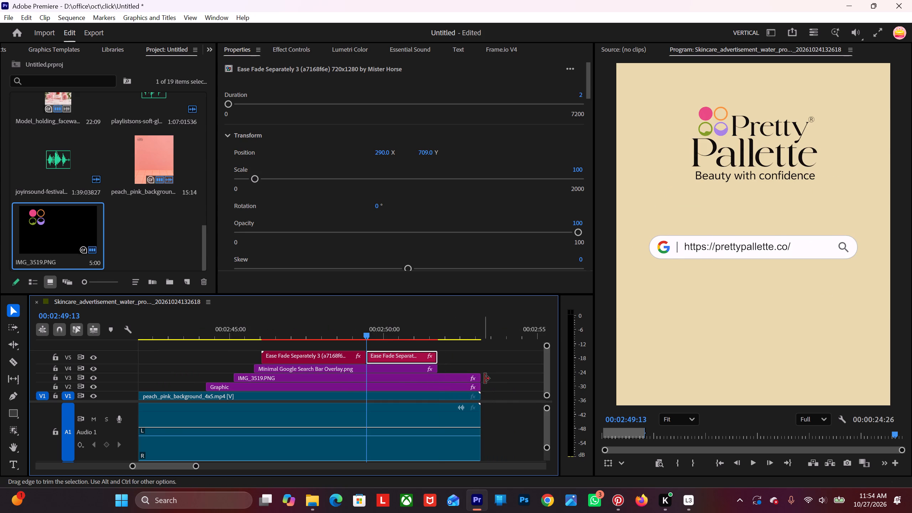
Trim the ends of the IMG_3519 logo, Graphic and peach_pink_background clips back to the end of the slowed text piece.
left_click_drag(478, 368, 484, 386)
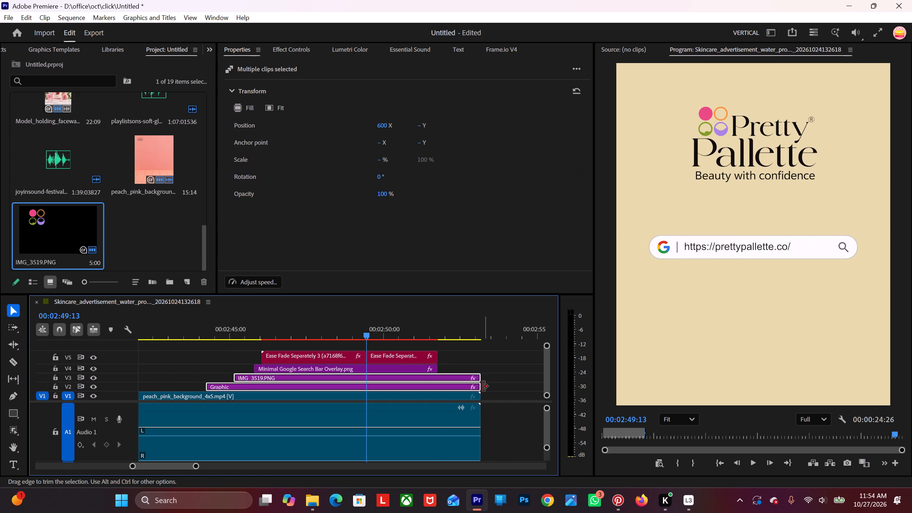
left_click_drag(483, 387, 443, 379)
left_click_drag(473, 382, 490, 428)
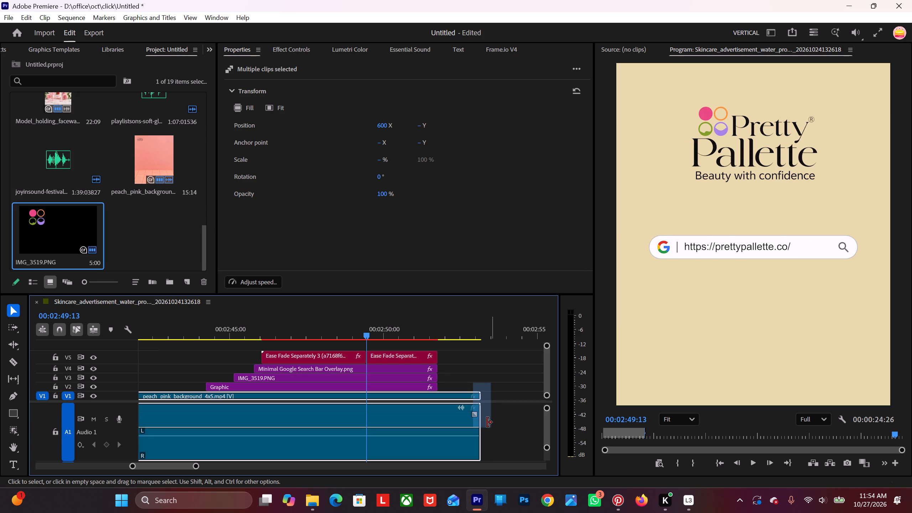
left_click_drag(482, 415, 444, 408)
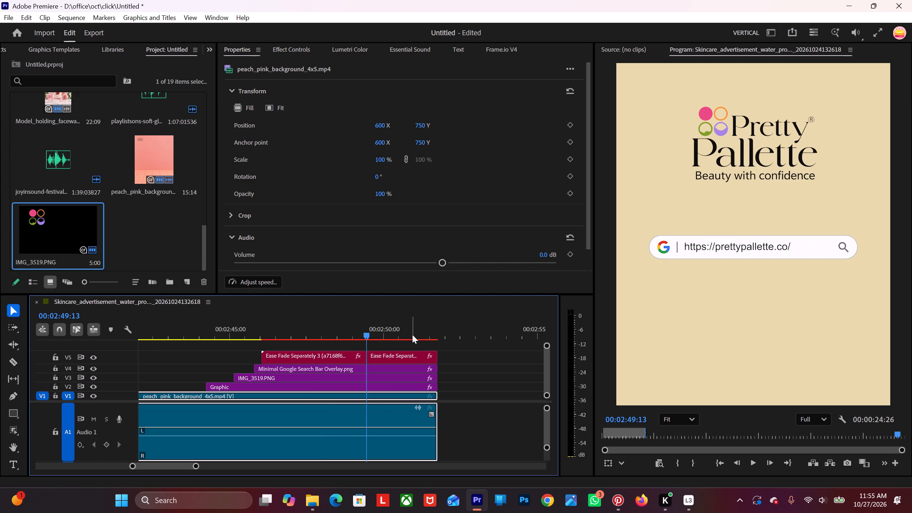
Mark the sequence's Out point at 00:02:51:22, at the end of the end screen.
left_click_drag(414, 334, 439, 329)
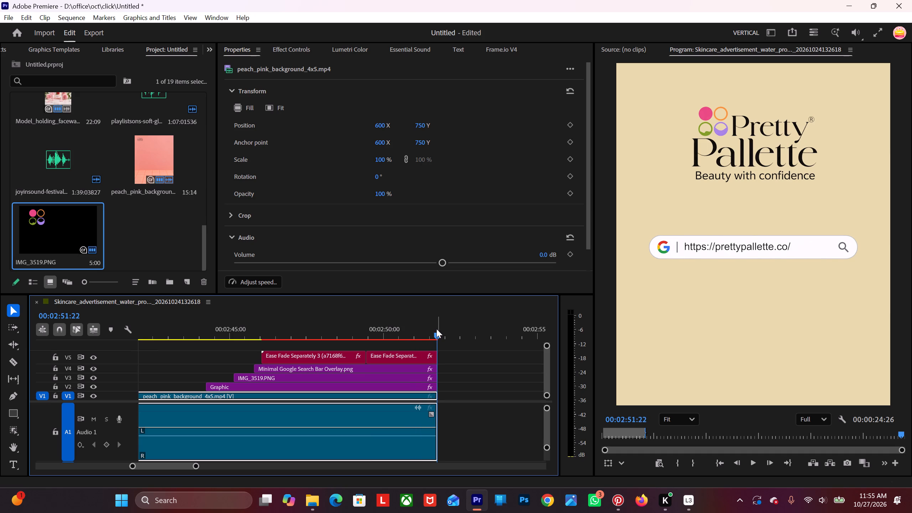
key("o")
Mark the sequence's Out point at 00:02:37:21, at the start of the peach_pink_background clip.
scroll(335, 372, "up", 17)
middle_click_drag(327, 375, 323, 377)
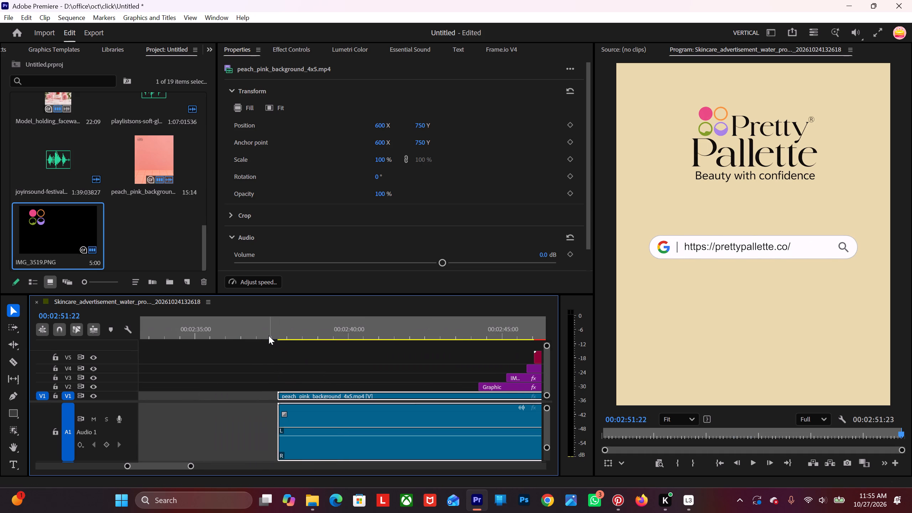
left_click_drag(268, 333, 279, 331)
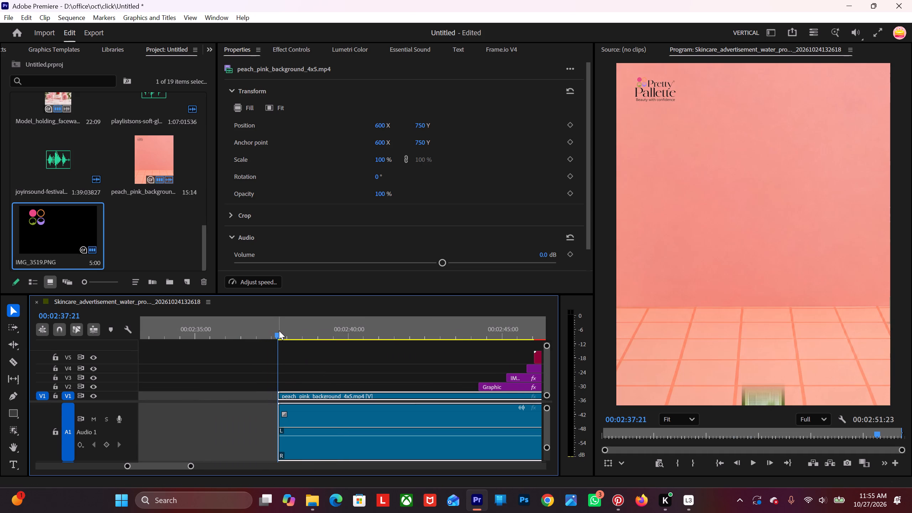
key("o")
Place the playlistsons-soft-glow music from under the model video onto Audio 1 at 00:02:37:21, over the peach_pink_background audio.
scroll(292, 364, "up", 7, "alt")
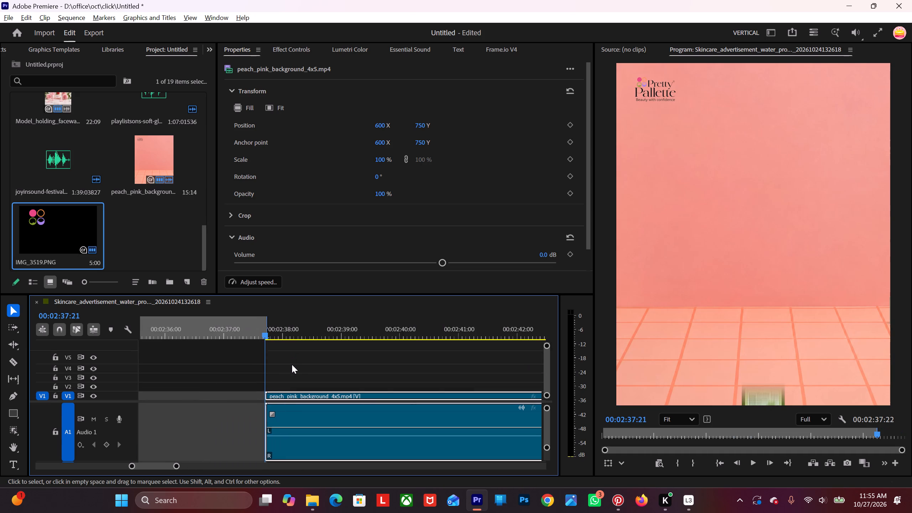
scroll(292, 364, "up", 5, "alt")
scroll(260, 365, "up", 12, "alt")
scroll(259, 365, "down", 11, "alt")
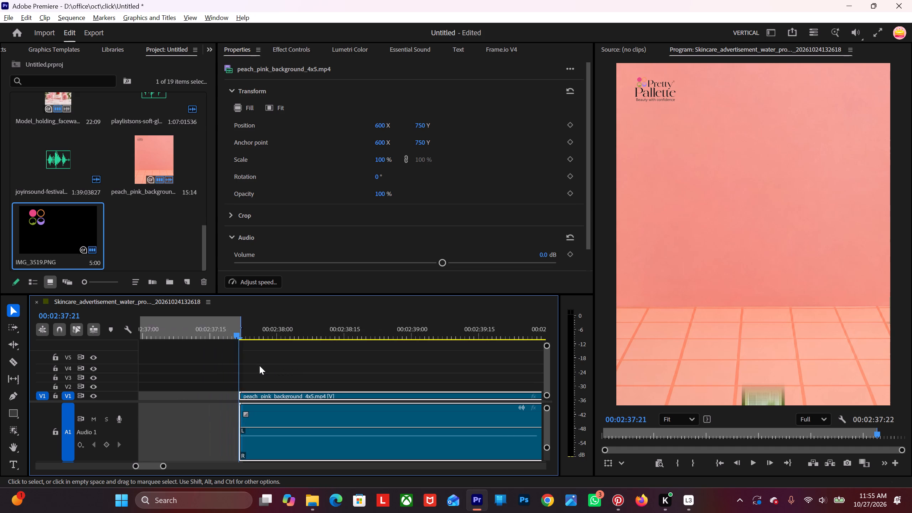
scroll(259, 366, "down", 20, "alt")
scroll(259, 366, "down", 8, "alt")
scroll(222, 369, "up", 6)
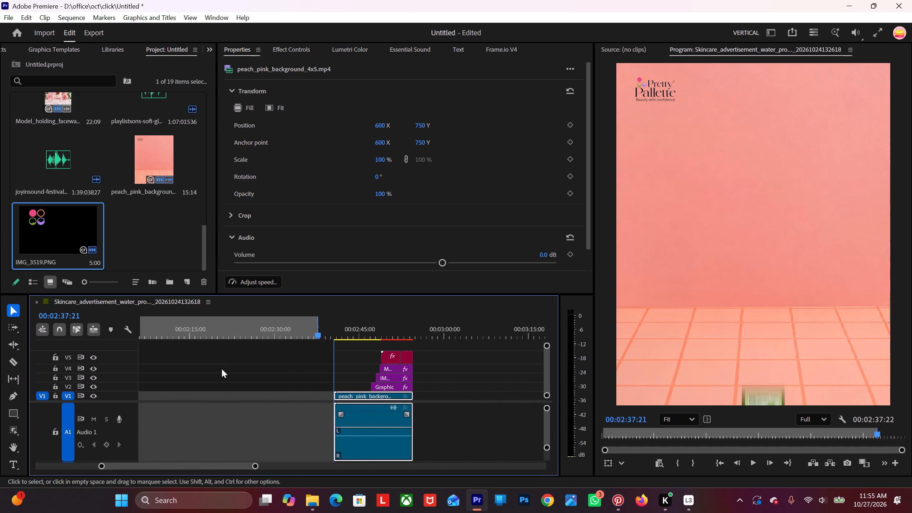
scroll(222, 369, "down", 10, "alt")
scroll(224, 363, "up", 12)
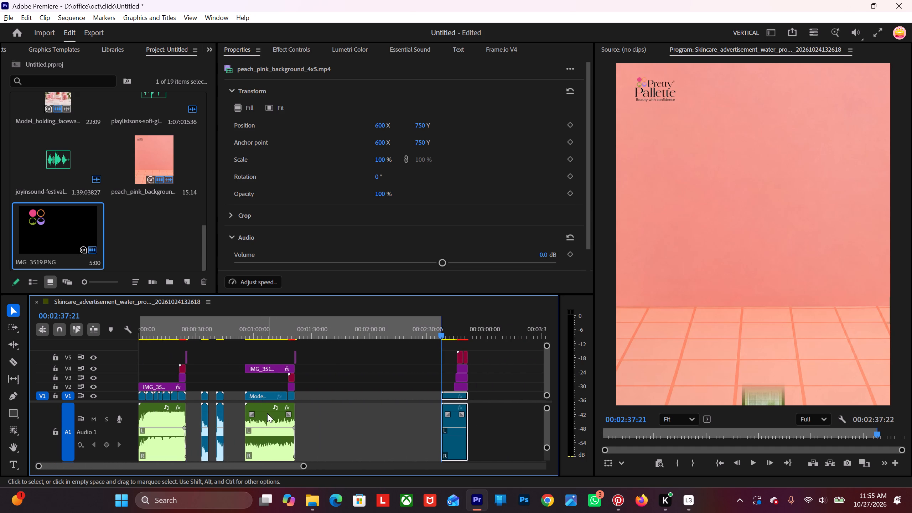
left_click_drag(267, 413, 461, 425, "alt")
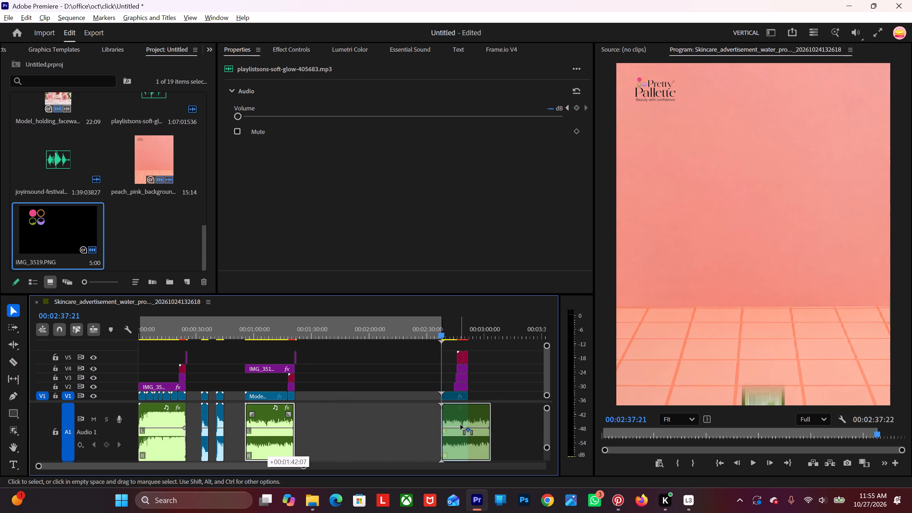
left_click_drag(461, 425, 462, 425, "alt")
Trim the end of the placed playlistsons-soft-glow music to the end of the peach_pink_background video.
scroll(457, 423, "up", 12, "alt")
scroll(455, 423, "down", 6)
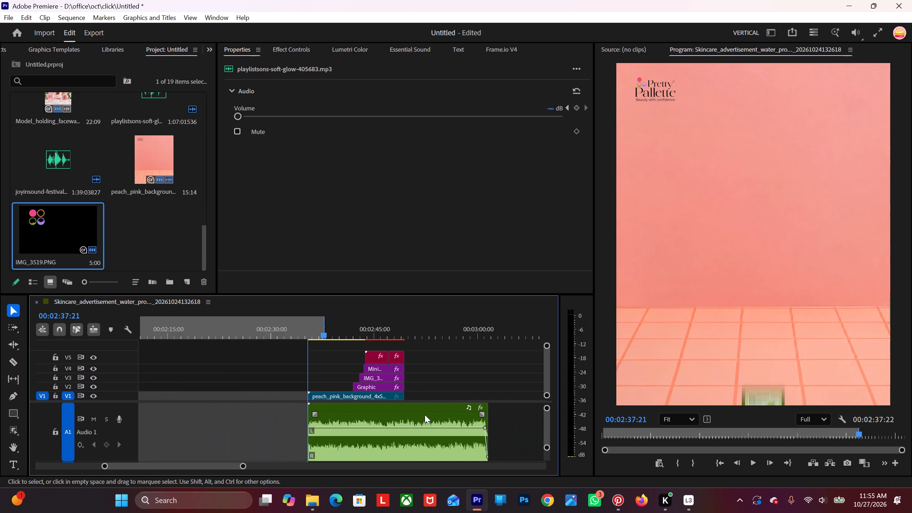
left_click_drag(493, 419, 424, 424)
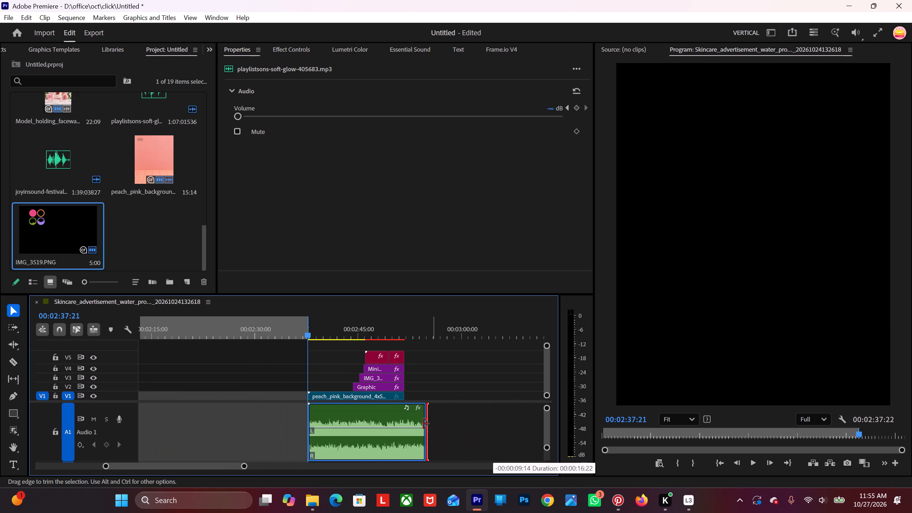
left_click_drag(424, 424, 413, 424)
scroll(368, 416, "up", 15, "alt")
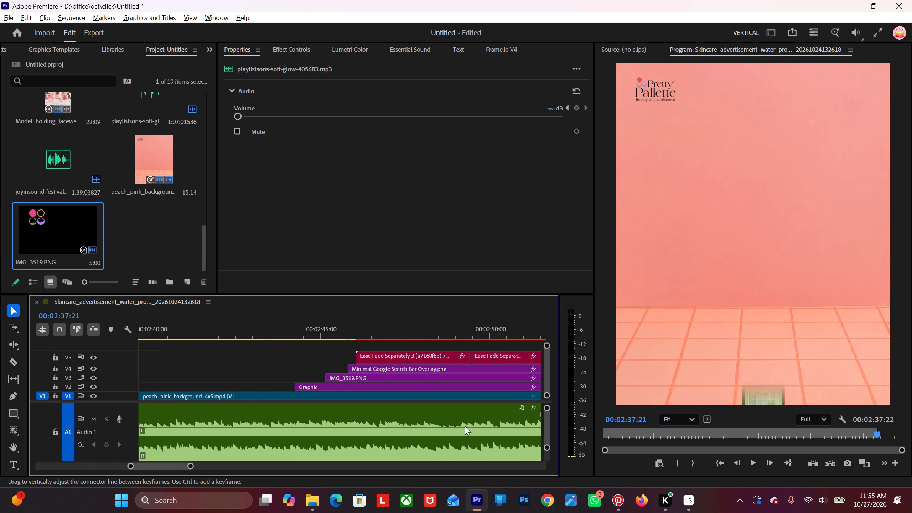
scroll(483, 428, "down", 10)
scroll(390, 413, "up", 5, "alt")
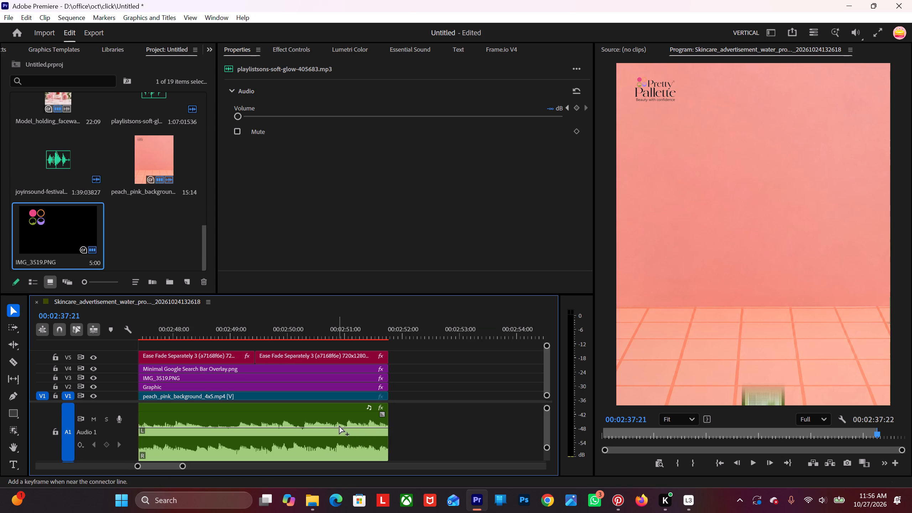
Fade out the playlistsons-soft-glow music over the final second of the end screen with two volume keyframes, the last lowered to silence.
left_click(348, 427, "ctrl")
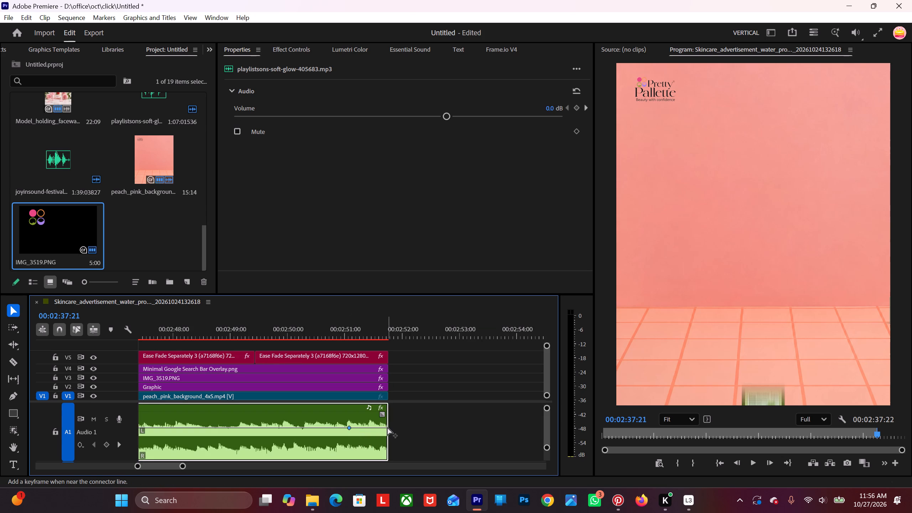
left_click(387, 427, "ctrl")
key("v")
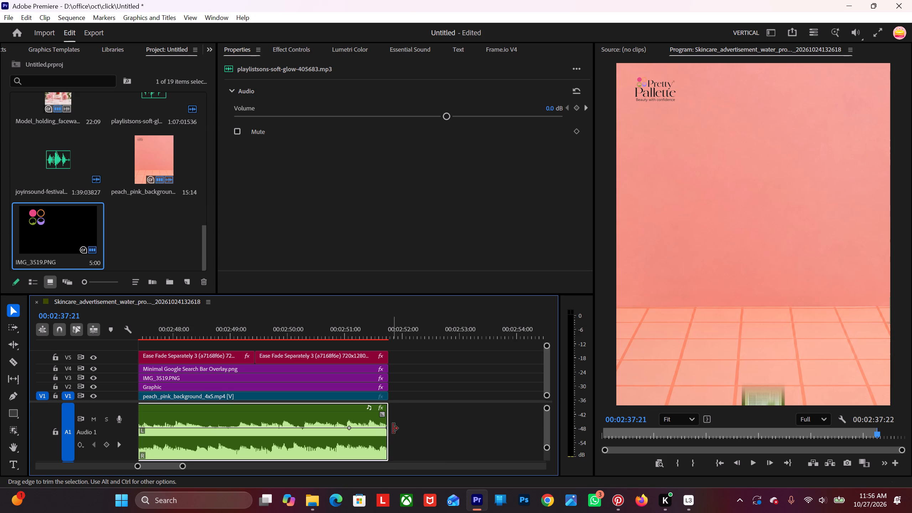
key("v")
left_click_drag(387, 427, 382, 467)
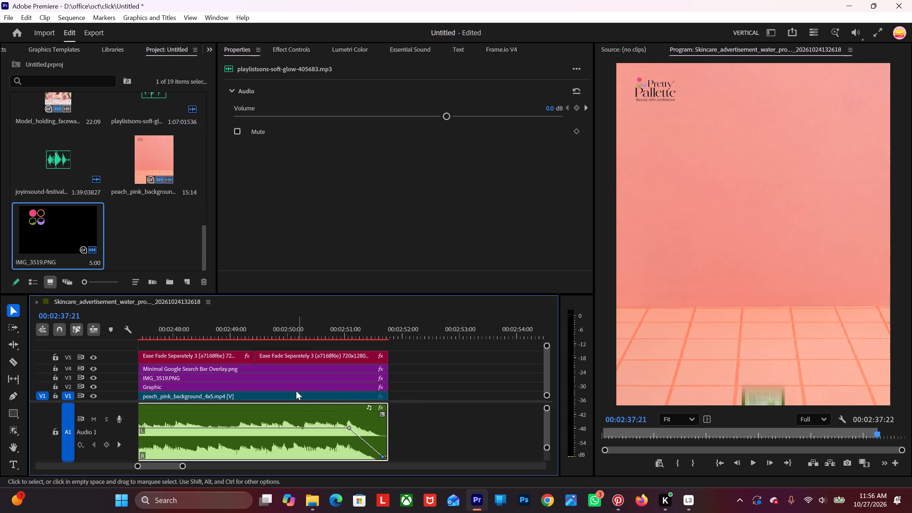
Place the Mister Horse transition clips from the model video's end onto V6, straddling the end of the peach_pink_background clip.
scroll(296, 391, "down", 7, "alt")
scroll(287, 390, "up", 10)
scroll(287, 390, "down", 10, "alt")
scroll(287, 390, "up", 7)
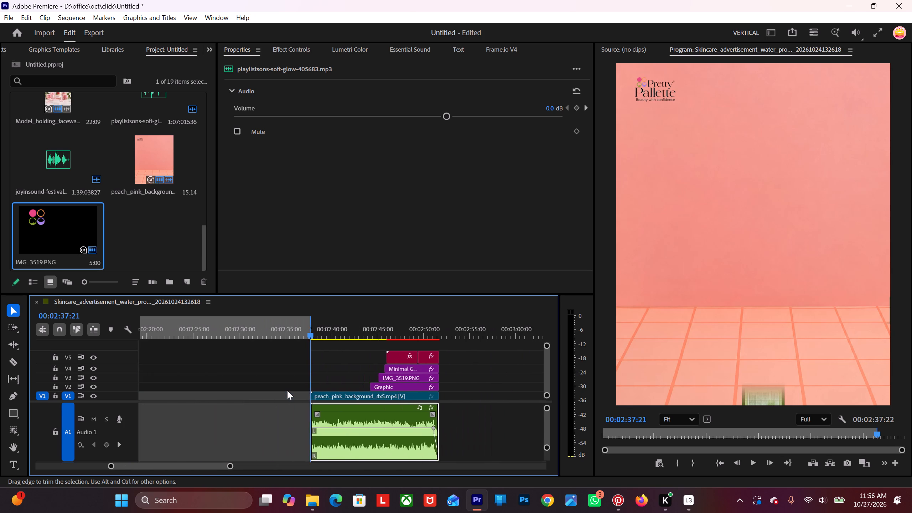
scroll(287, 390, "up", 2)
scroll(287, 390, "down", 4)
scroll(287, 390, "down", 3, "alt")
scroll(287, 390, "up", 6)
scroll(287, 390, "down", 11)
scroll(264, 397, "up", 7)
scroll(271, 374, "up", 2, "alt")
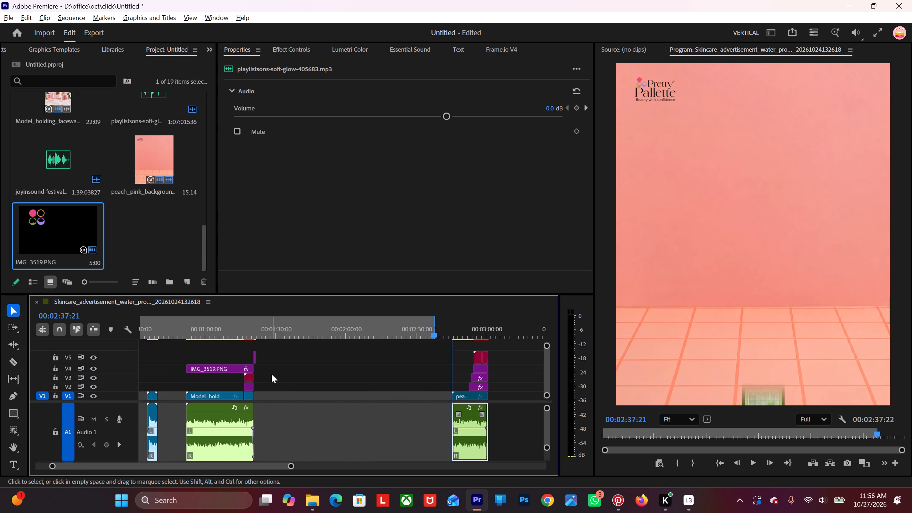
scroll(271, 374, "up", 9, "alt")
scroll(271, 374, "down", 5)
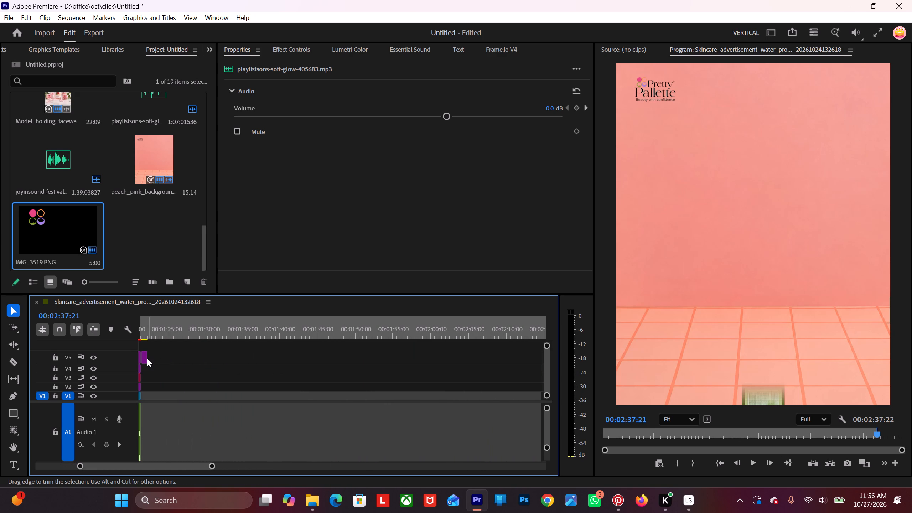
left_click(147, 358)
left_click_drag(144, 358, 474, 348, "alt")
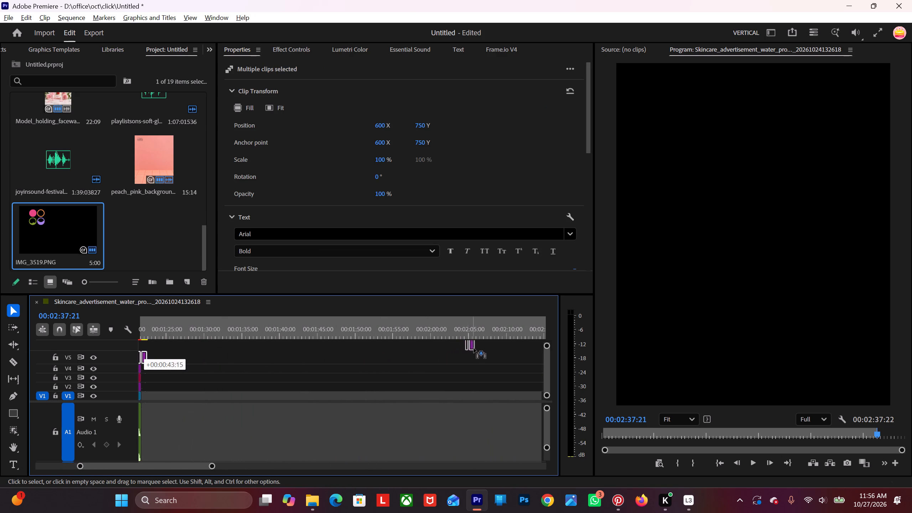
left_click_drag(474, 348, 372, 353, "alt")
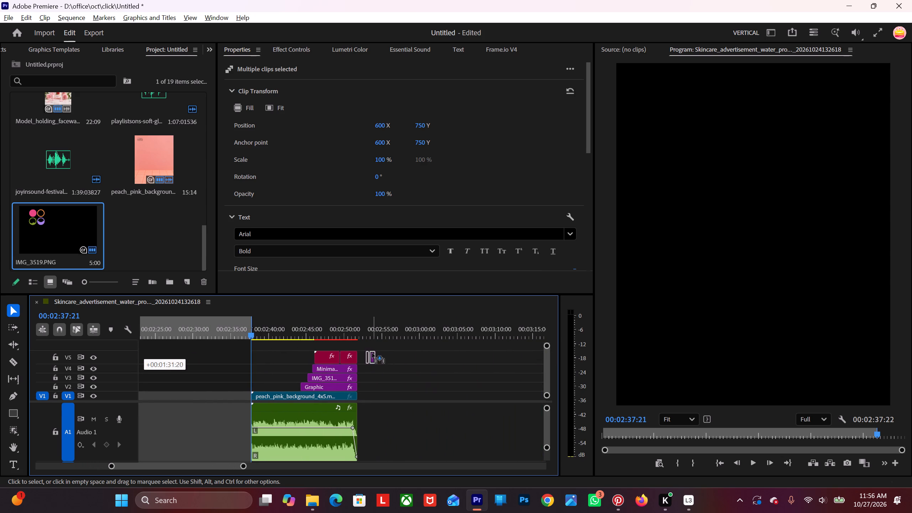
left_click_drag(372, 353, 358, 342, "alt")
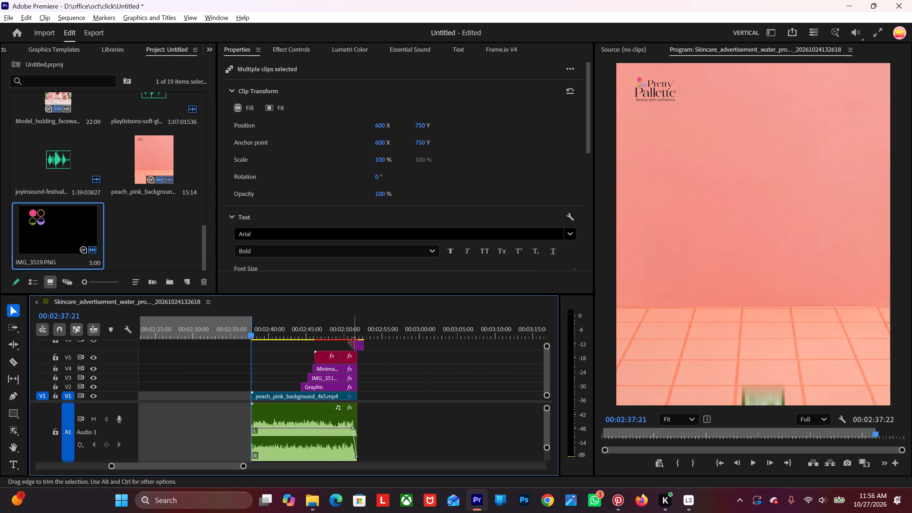
Mark the sequence's Out point at 00:02:51:21, on the last frame of the end screen.
scroll(353, 343, "up", 12, "alt")
scroll(298, 347, "down", 4, "alt")
scroll(259, 345, "up", 6)
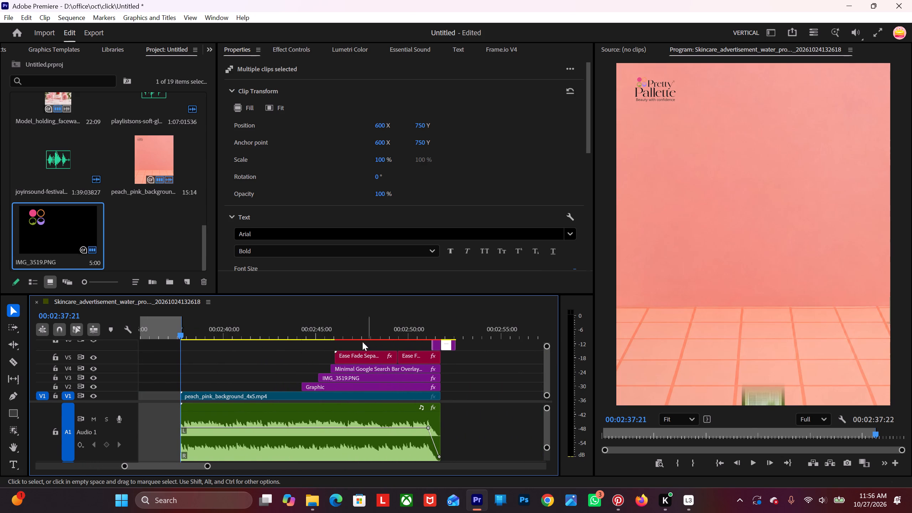
scroll(335, 344, "down", 8, "alt")
scroll(296, 343, "up", 6)
scroll(296, 343, "down", 7)
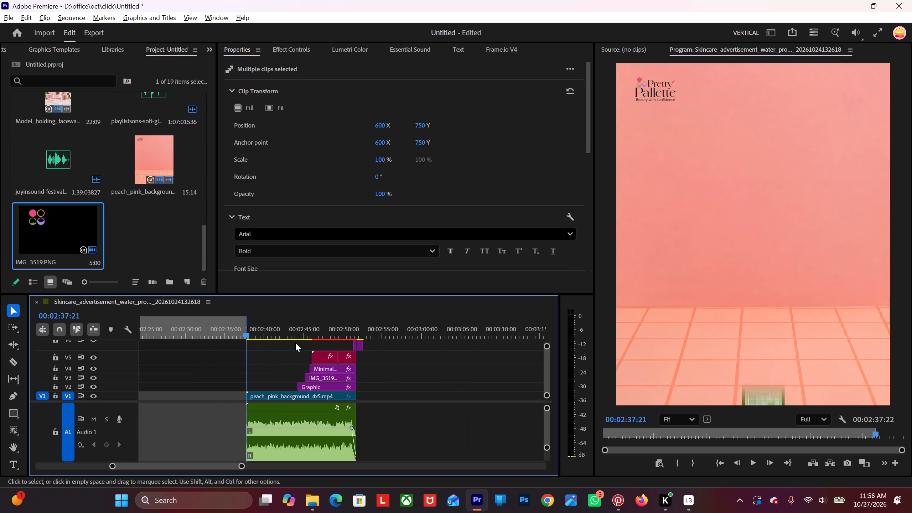
scroll(295, 343, "down", 5)
scroll(295, 343, "down", 11, "alt")
scroll(295, 343, "up", 6, "alt")
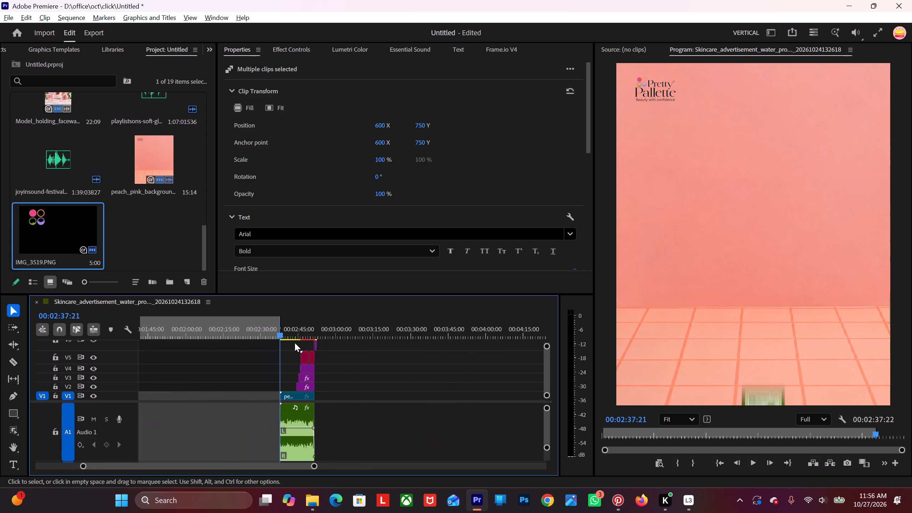
scroll(295, 343, "up", 10, "alt")
left_click(361, 335)
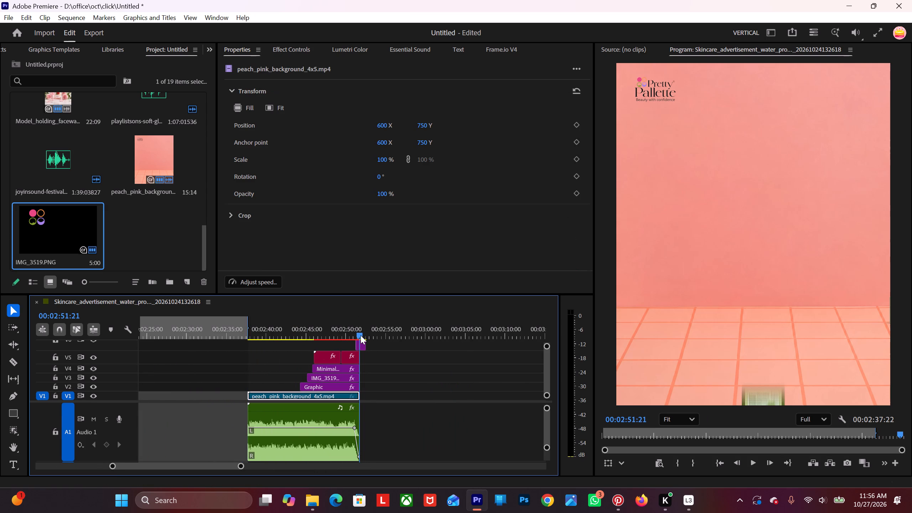
key("o")
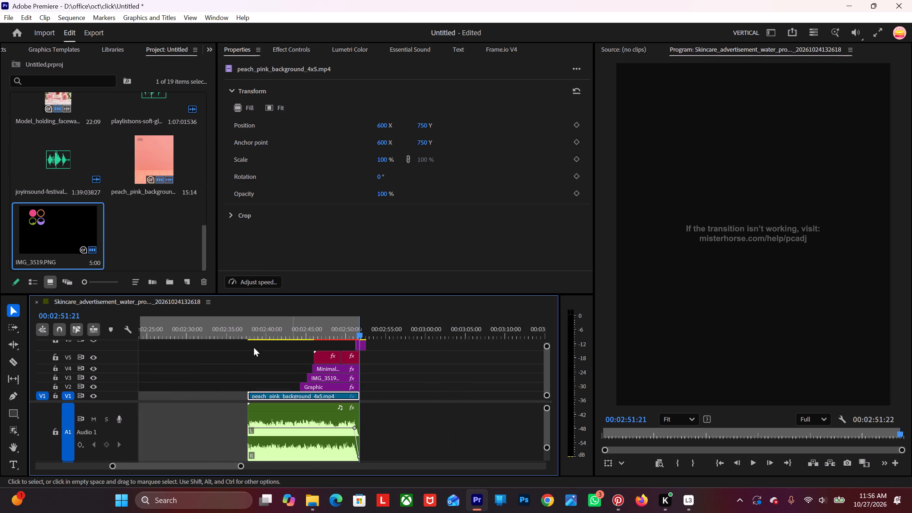
Mark the sequence's In point at 00:02:37:21, exactly at the start of the peach_pink_background clip.
left_click_drag(239, 335, 249, 332)
key("i")
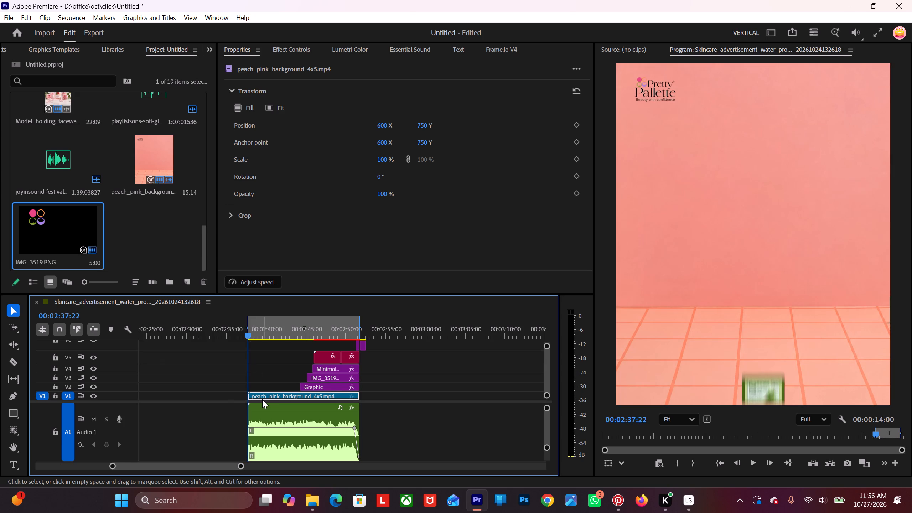
scroll(261, 399, "up", 19, "alt")
scroll(214, 368, "up", 8, "alt")
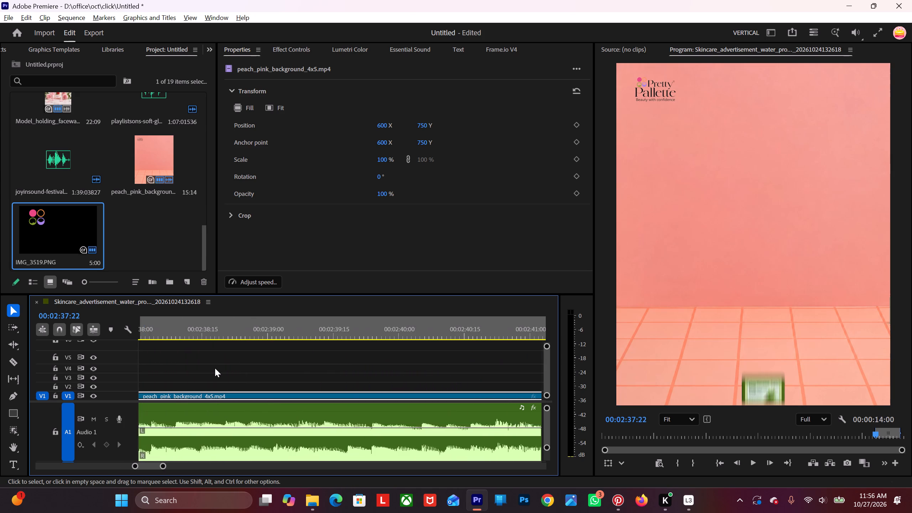
scroll(215, 368, "up", 3, "alt")
scroll(215, 368, "up", 12)
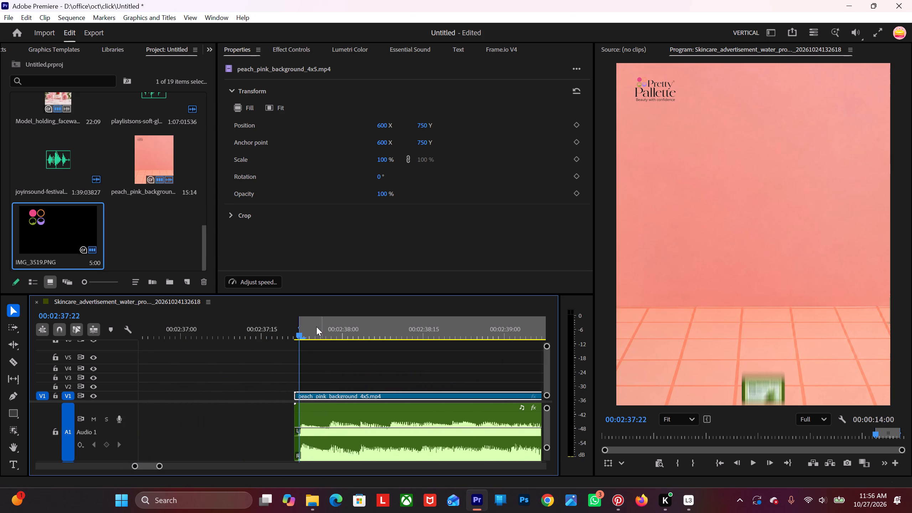
left_click_drag(299, 328, 298, 329)
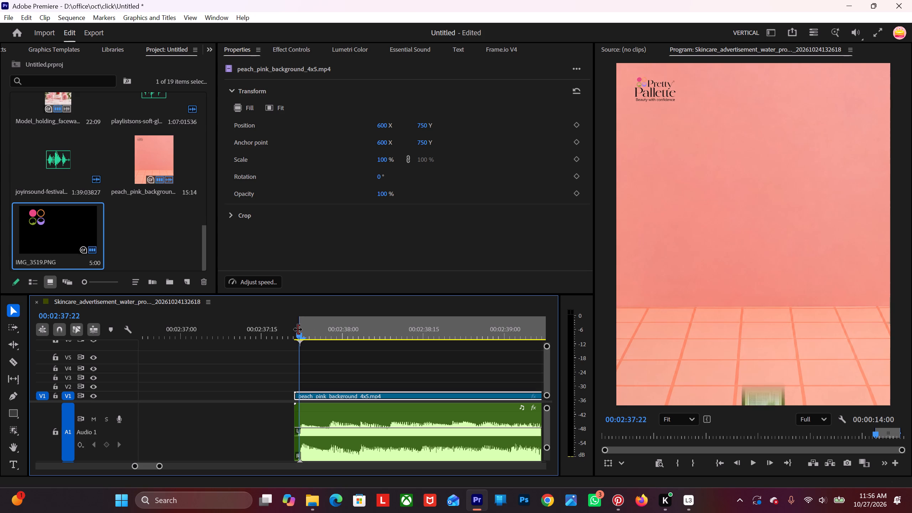
left_click_drag(298, 329, 295, 331)
left_click_drag(298, 331, 297, 331)
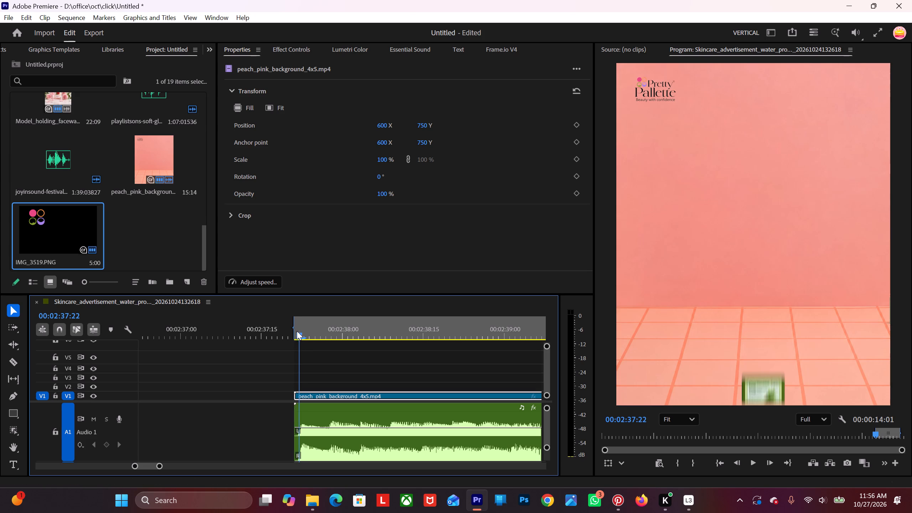
left_click_drag(297, 331, 294, 332)
Render and play back the marked range, and examine the transition over the last frames of the end screen.
scroll(357, 359, "down", 20)
scroll(357, 359, "down", 14)
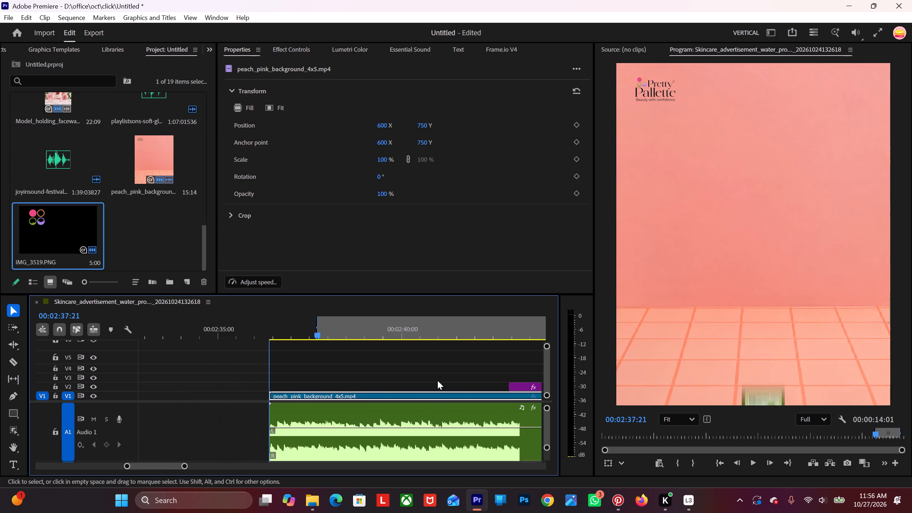
scroll(437, 380, "down", 20)
scroll(437, 380, "down", 2)
scroll(418, 348, "up", 8, "alt")
scroll(399, 358, "down", 11, "alt")
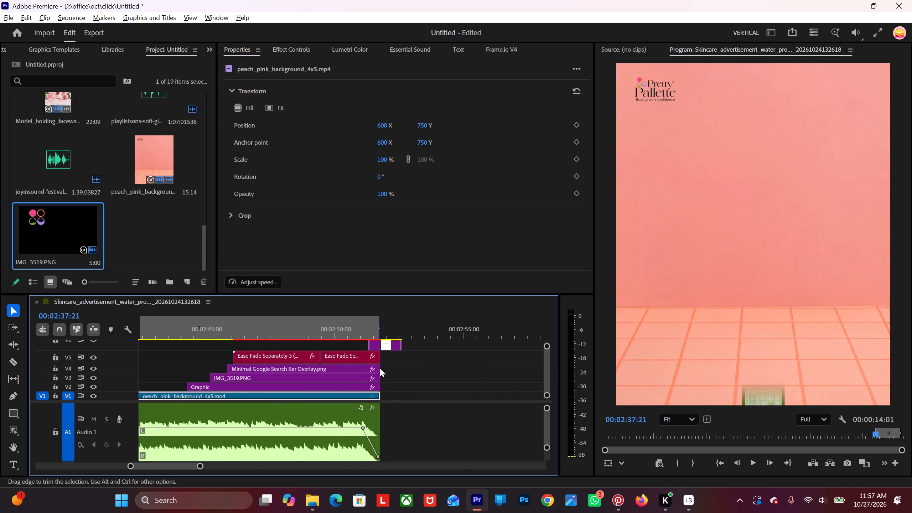
scroll(343, 367, "up", 6)
scroll(343, 367, "down", 3, "alt")
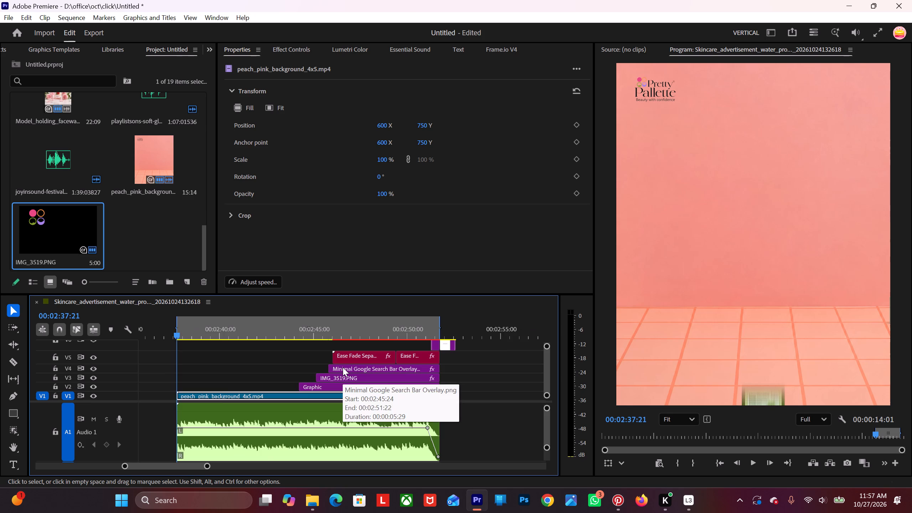
scroll(343, 367, "up", 4)
scroll(343, 367, "down", 4, "alt")
key("Return")
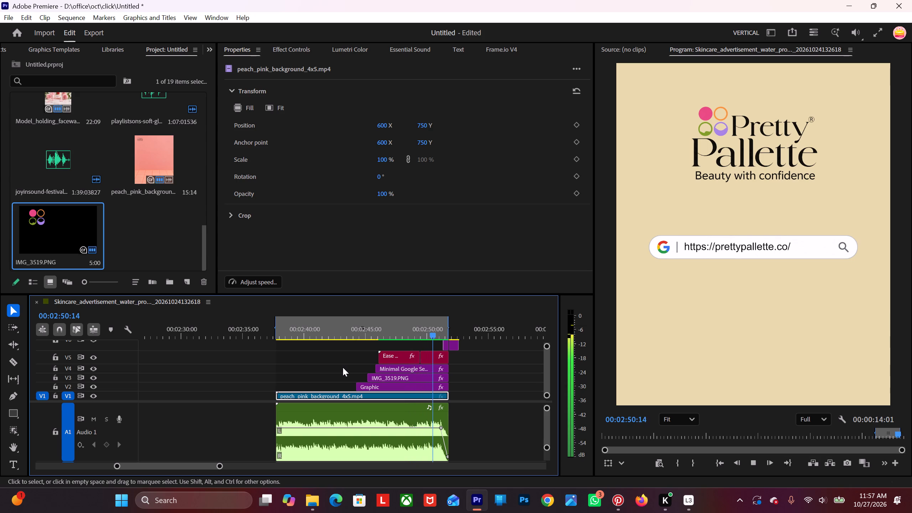
key("space")
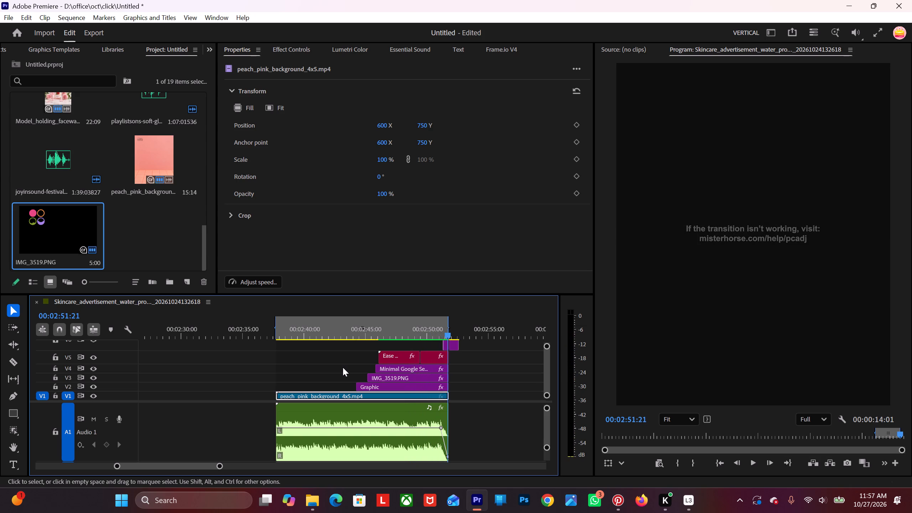
left_click_drag(450, 334, 449, 334)
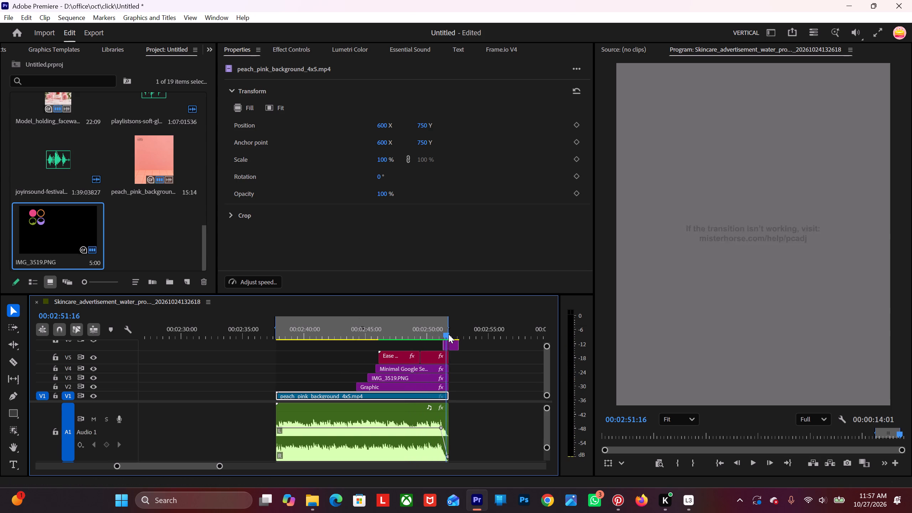
left_click_drag(449, 334, 450, 335)
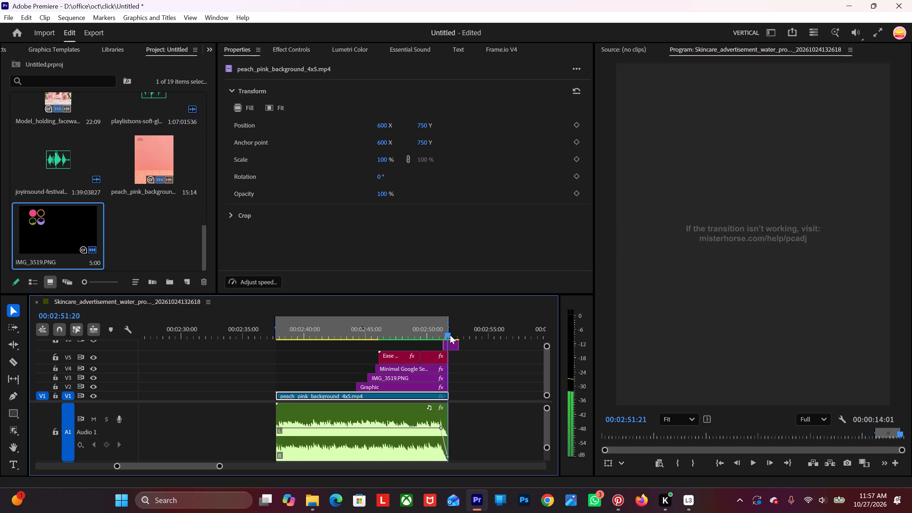
left_click_drag(450, 335, 442, 338)
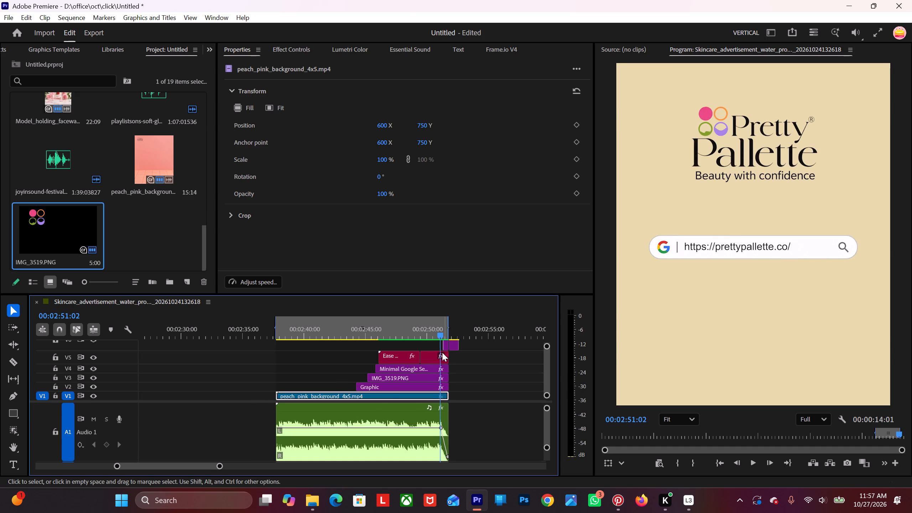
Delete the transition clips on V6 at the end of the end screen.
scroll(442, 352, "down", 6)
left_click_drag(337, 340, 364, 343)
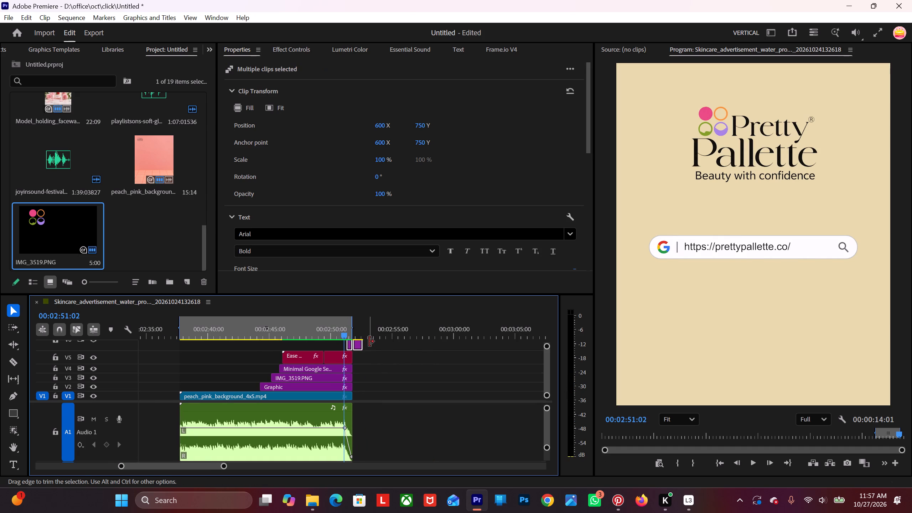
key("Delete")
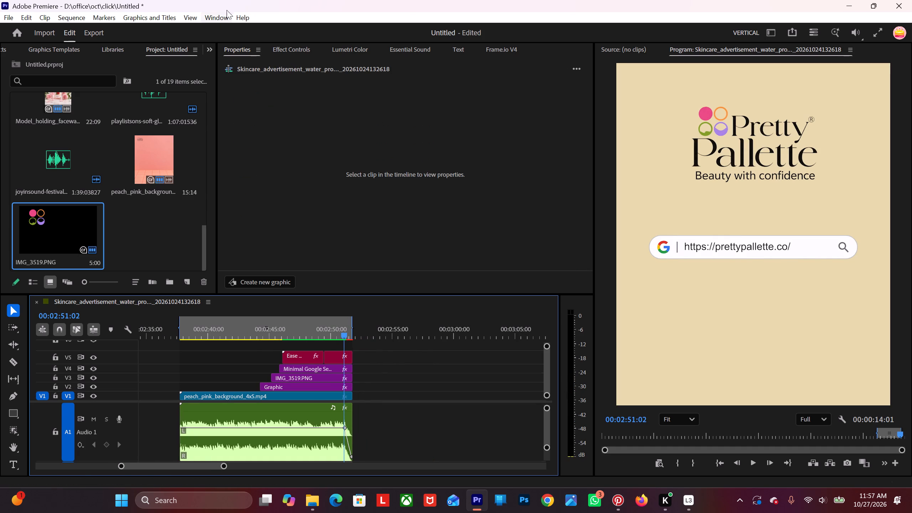
Add the Fade to Black camera transition from Animation Composer on V6, over the end of the end screen.
left_click(224, 15)
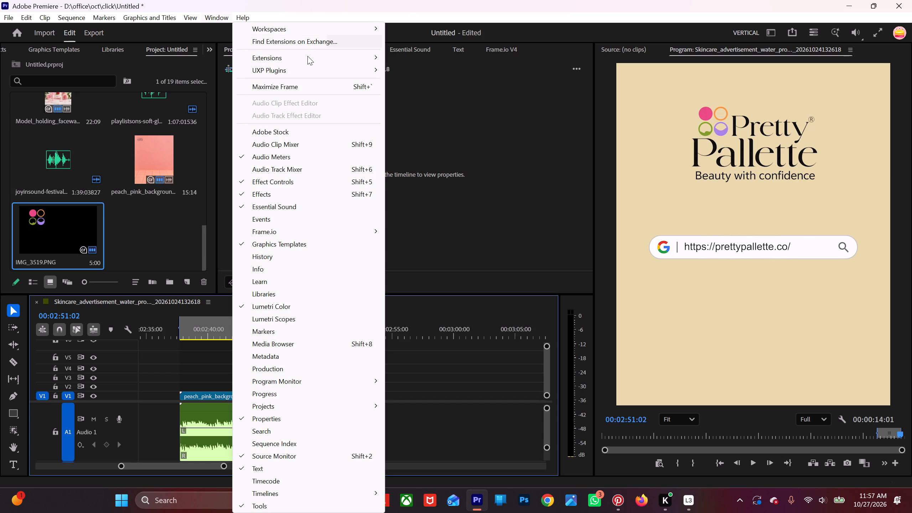
left_click(417, 55)
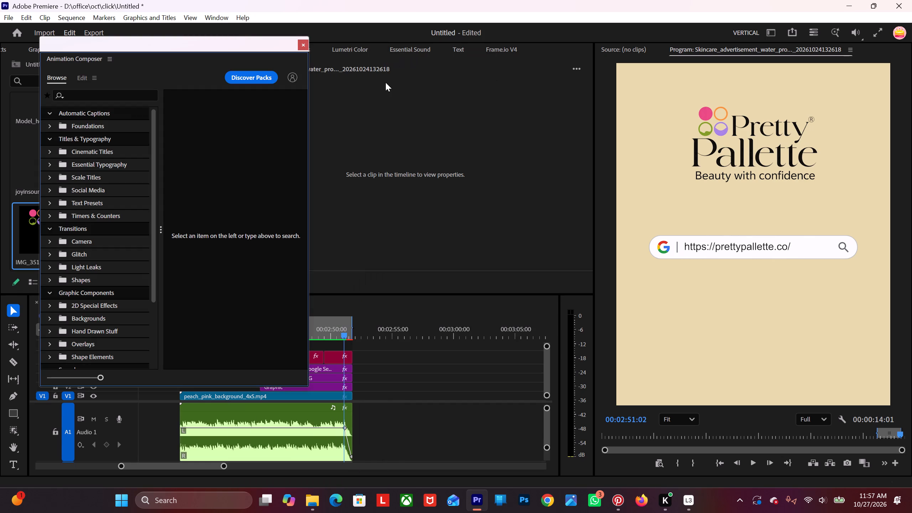
left_click(123, 152)
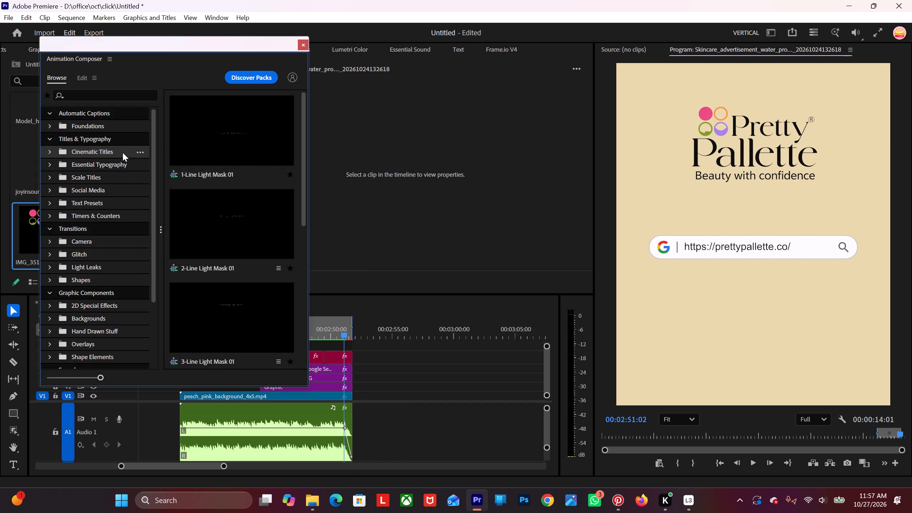
left_click(111, 203)
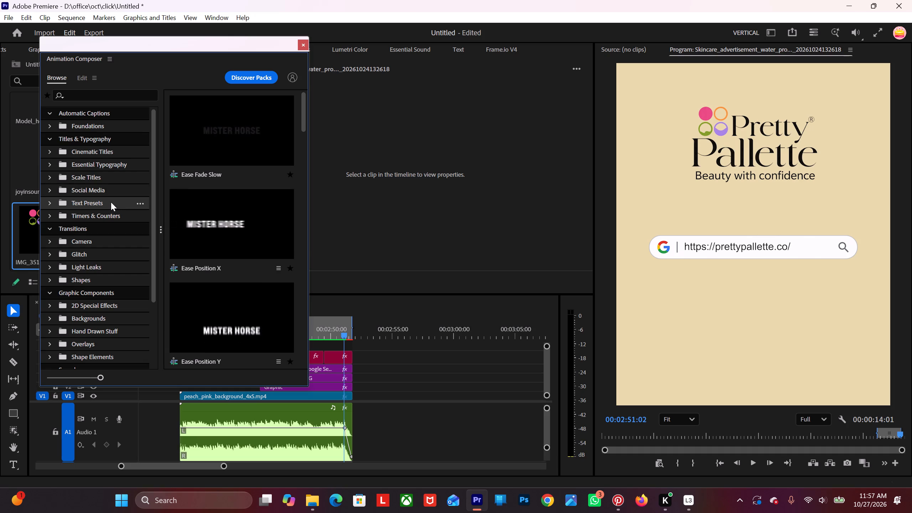
left_click(109, 215)
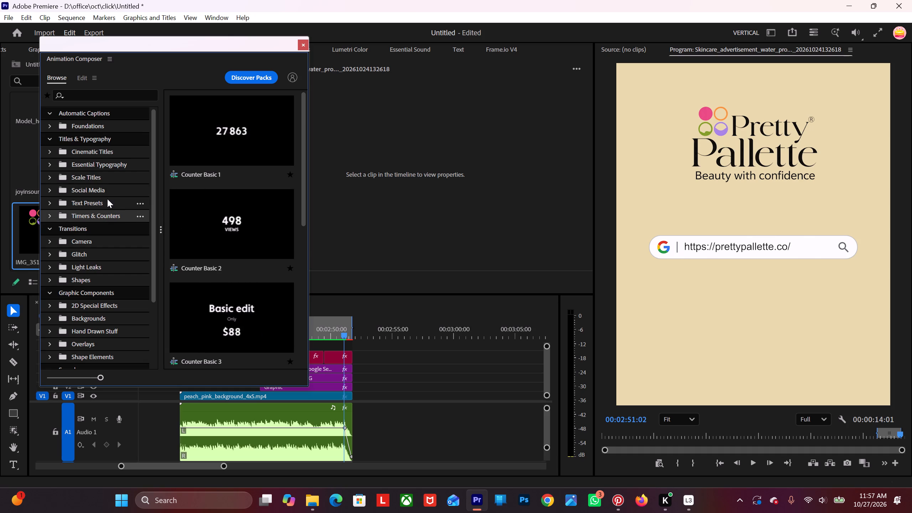
left_click(107, 191)
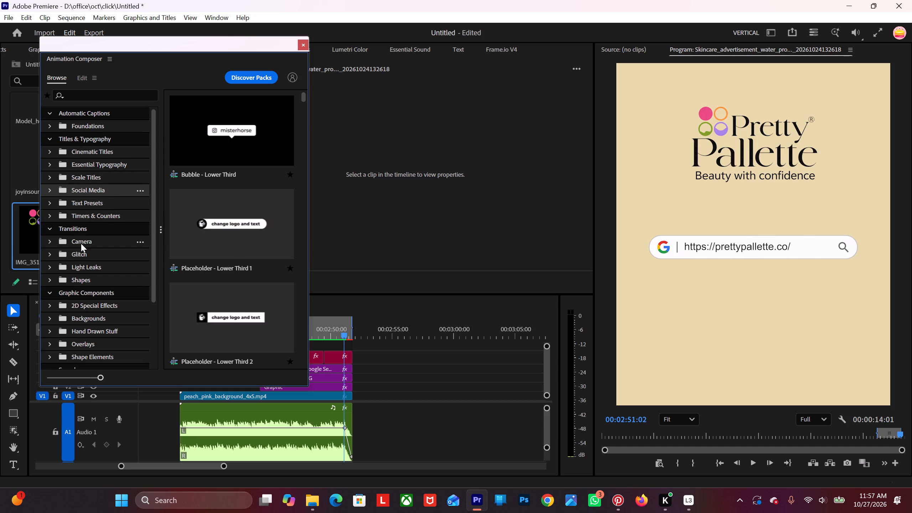
left_click(81, 243)
left_click_drag(192, 144, 382, 347)
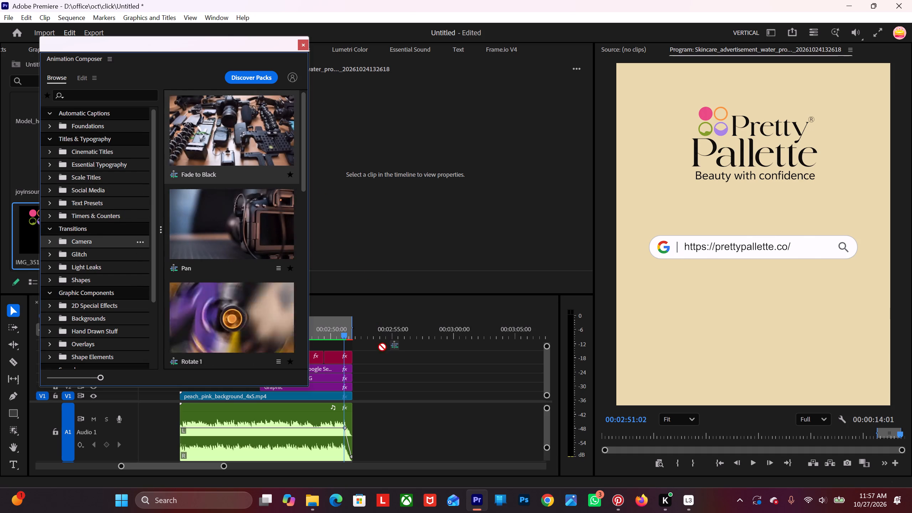
left_click_drag(382, 347, 355, 344)
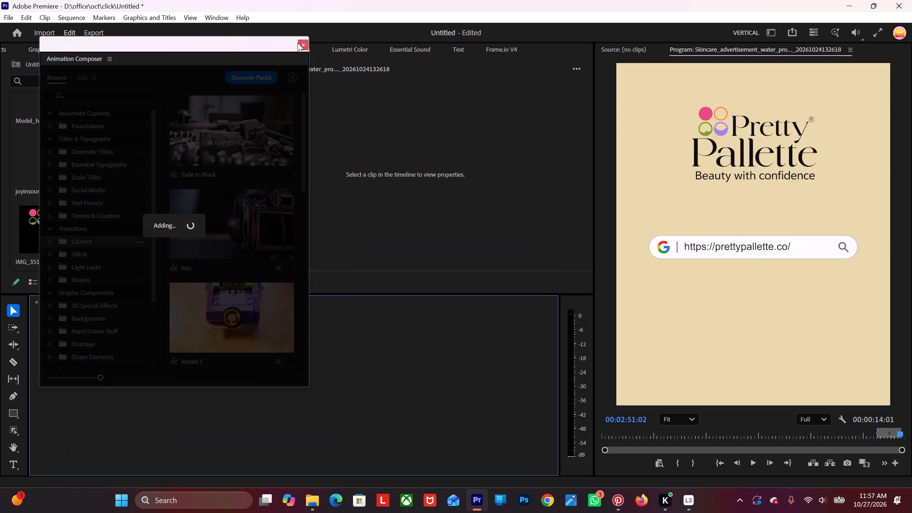
left_click(305, 45)
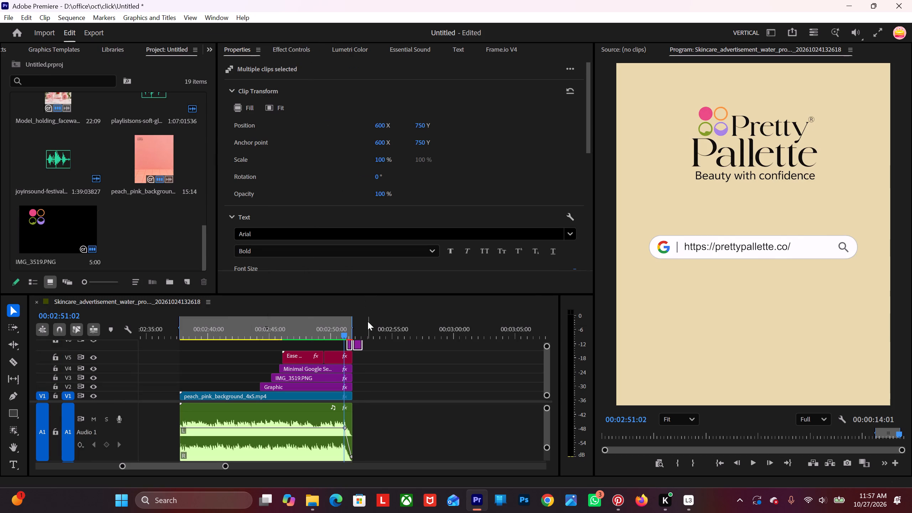
Scrub the last seconds of the end screen and play back the marked range to examine the Fade to Black transition.
key("Return")
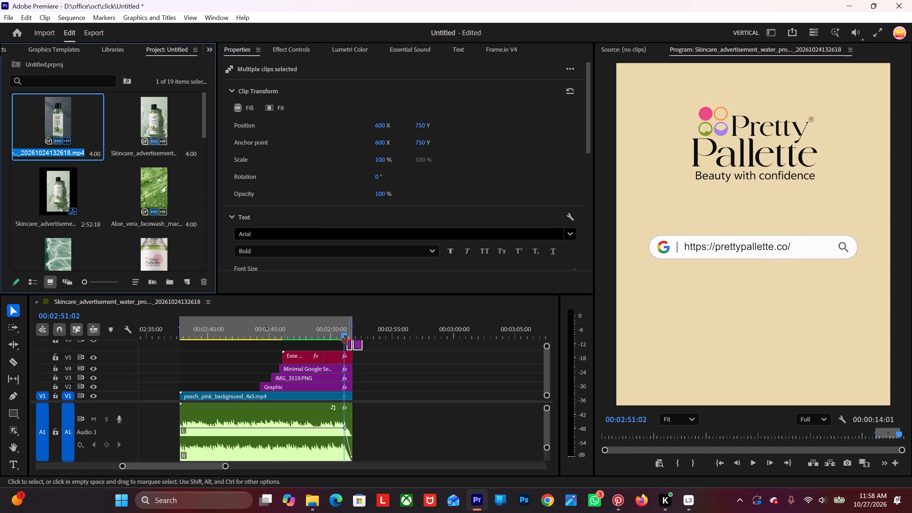
left_click_drag(345, 333, 353, 331)
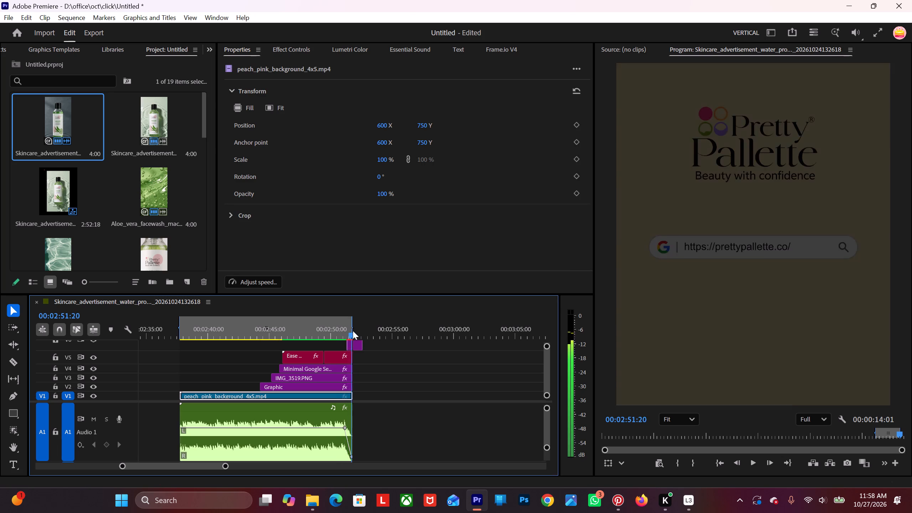
left_click_drag(353, 331, 327, 337)
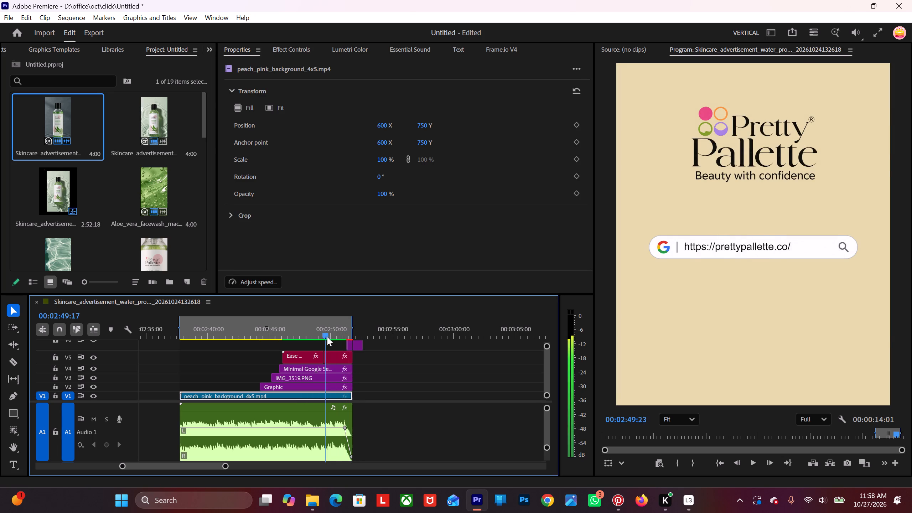
left_click_drag(327, 337, 325, 337)
scroll(318, 341, "down", 4, "alt")
scroll(315, 343, "up", 8)
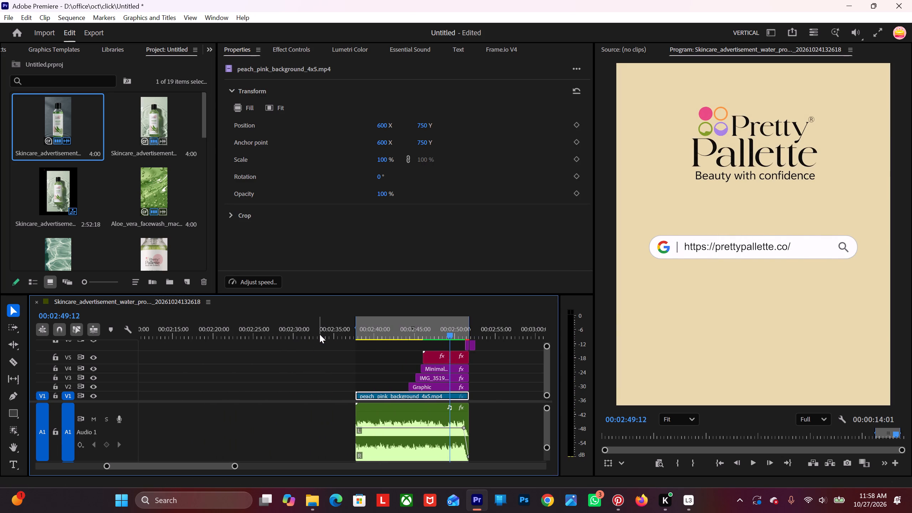
key("Return")
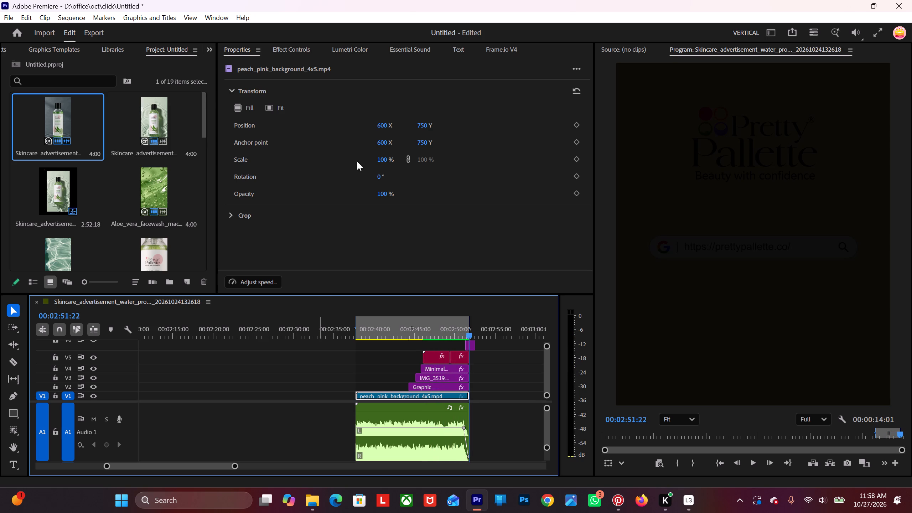
scroll(432, 409, "down", 2, "alt")
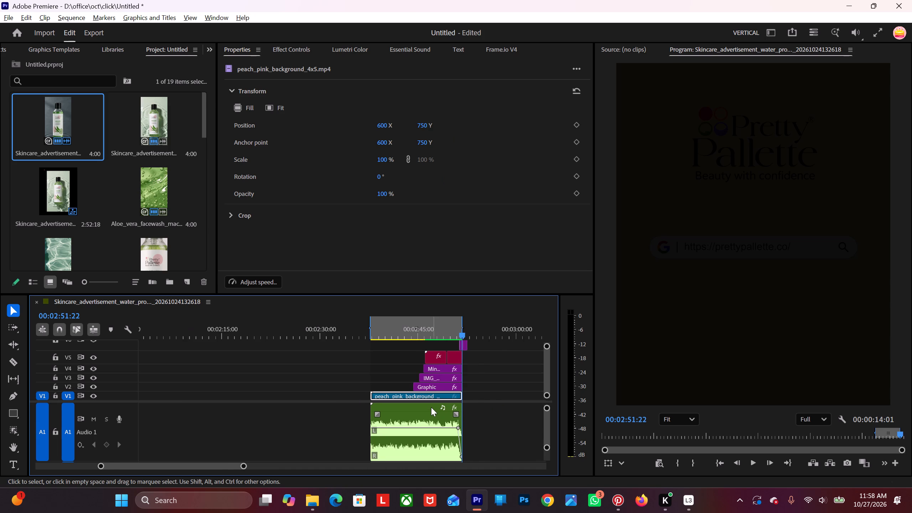
scroll(431, 407, "up", 5, "alt")
scroll(431, 406, "down", 4)
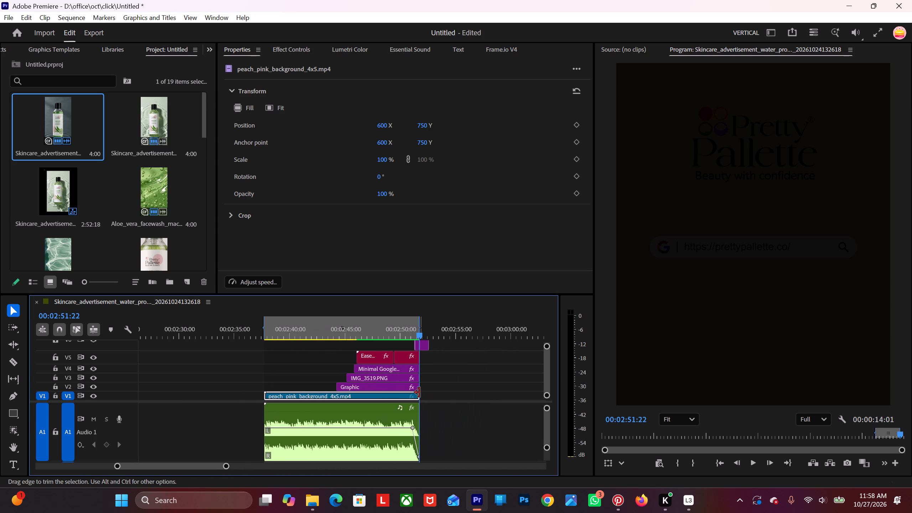
Export the Source In/Out range as an H.264 media file to the folder D:\office\oct\all product.
key("ctrl+m")
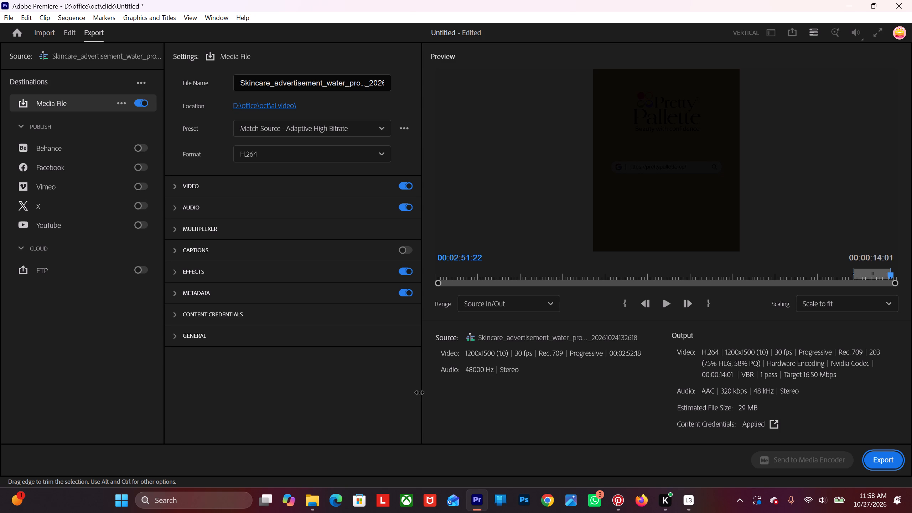
left_click(509, 308)
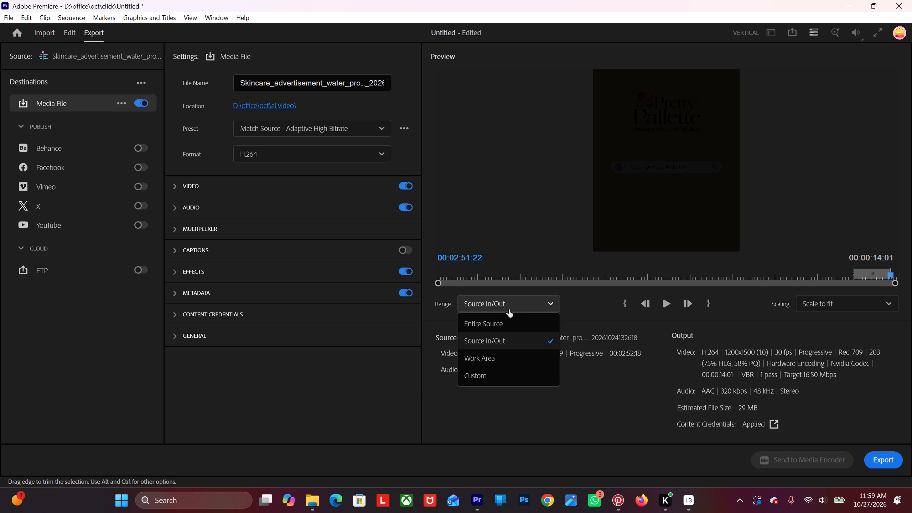
left_click(508, 342)
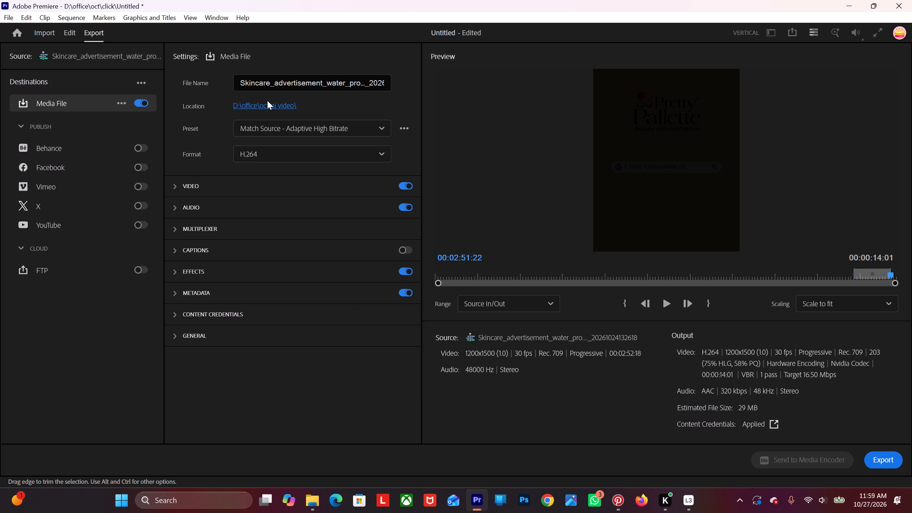
left_click(269, 107)
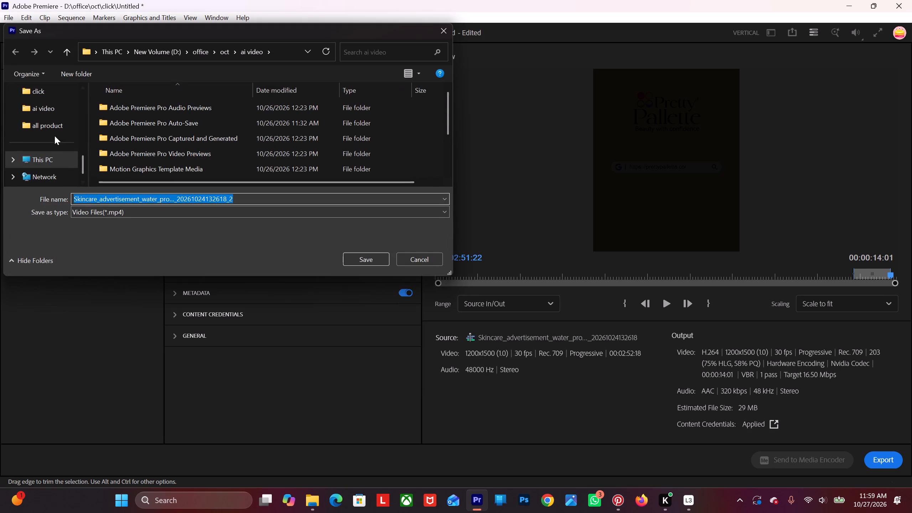
left_click(46, 121)
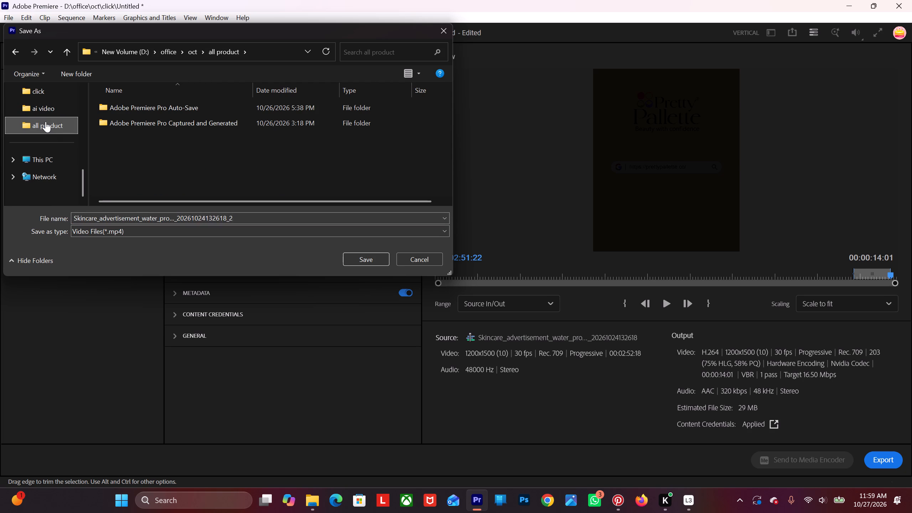
left_click(46, 121)
left_click(372, 262)
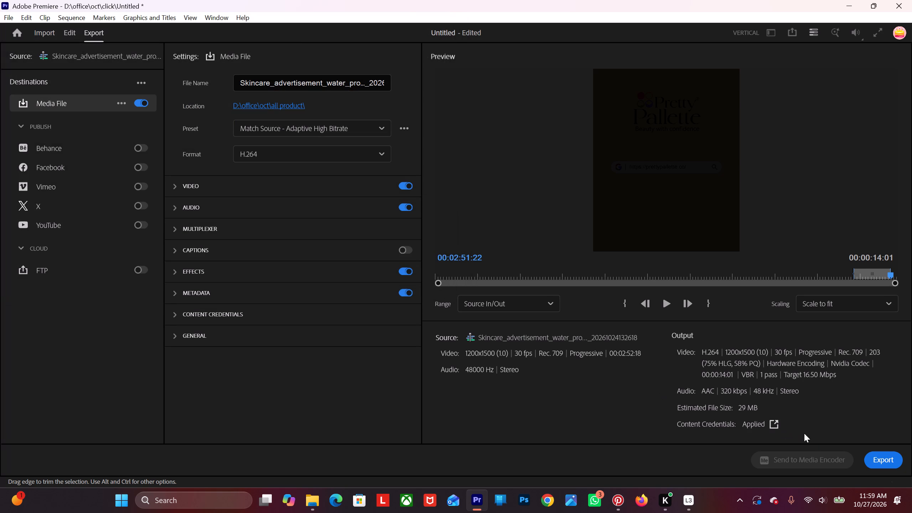
left_click_drag(882, 460, 887, 459)
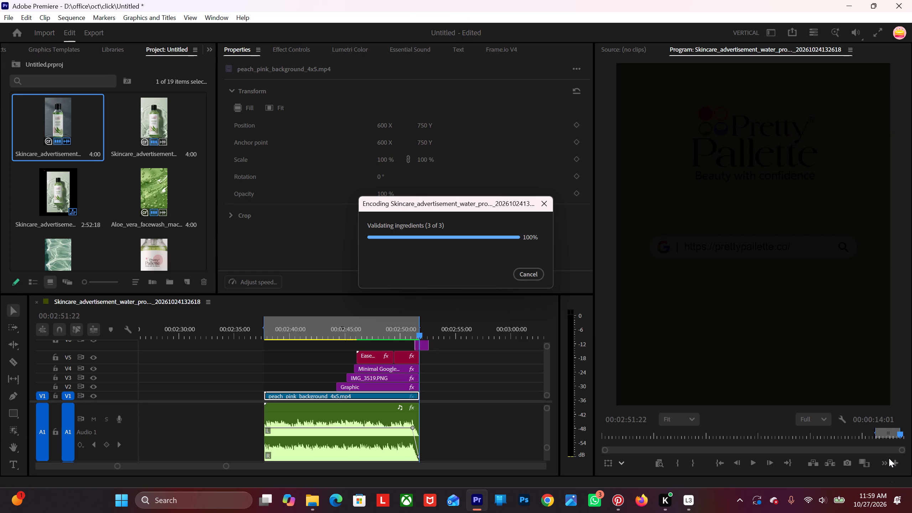
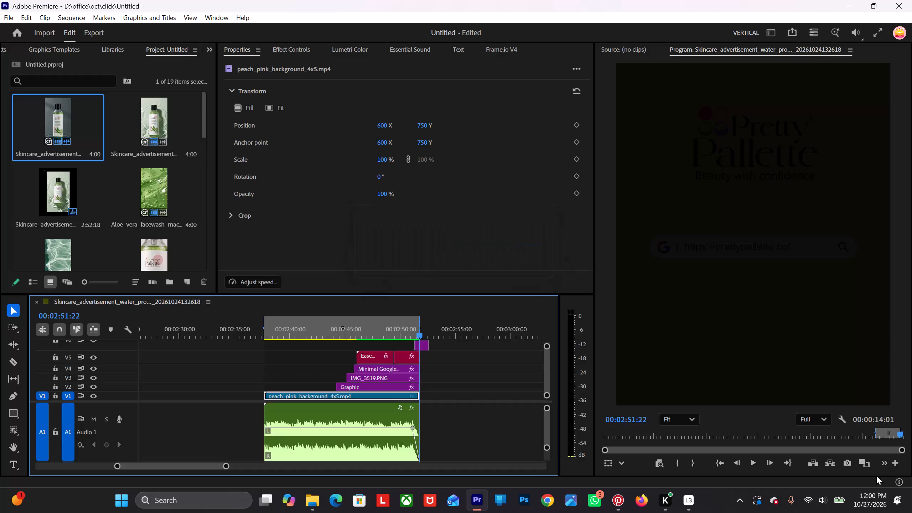
Close the Premiere Pro window after the export.
left_click(911, 0)
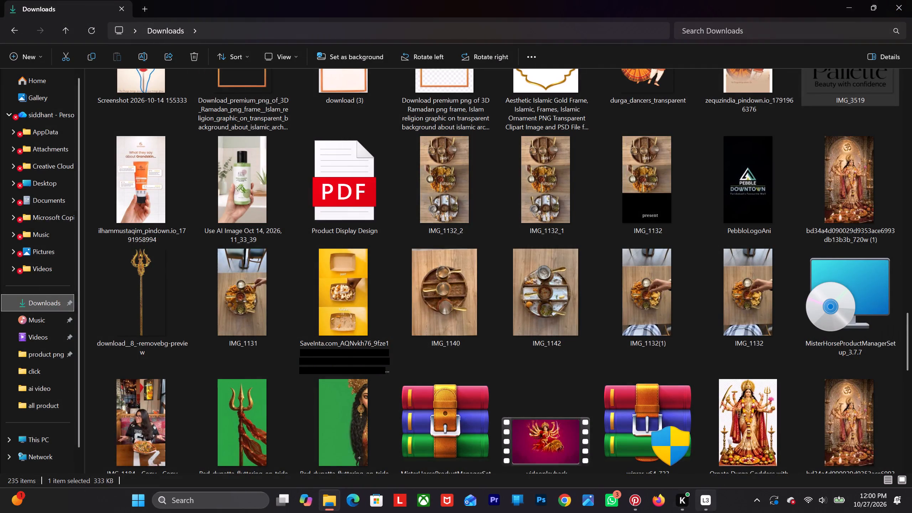
Switch to WhatsApp.
left_click(615, 510)
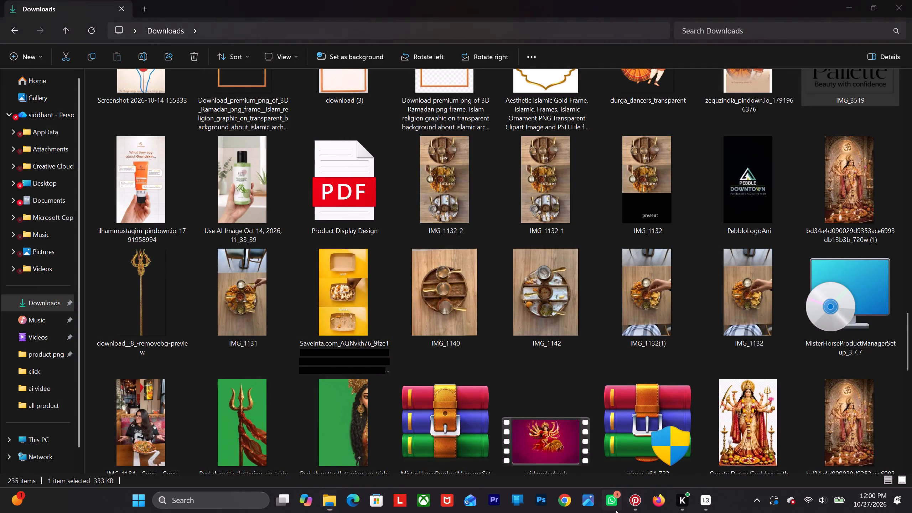
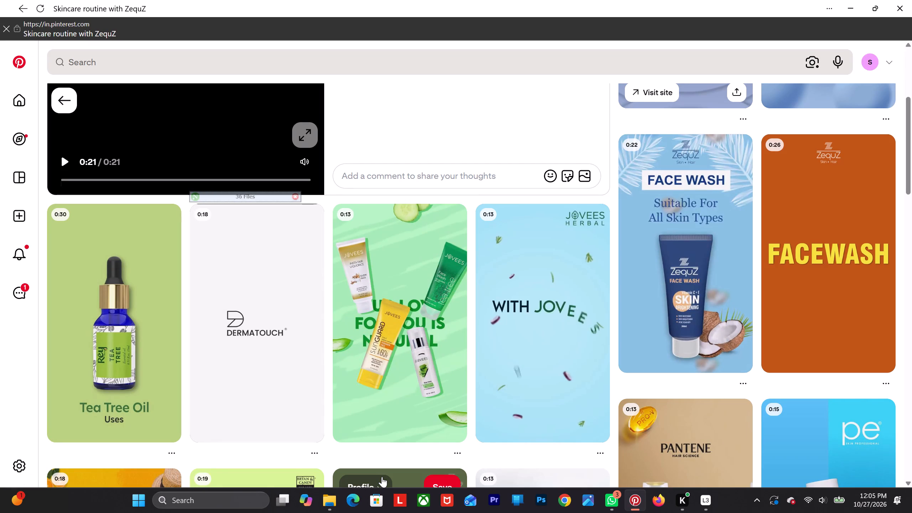
Switch to File Explorer at the Downloads folder.
left_click(327, 498)
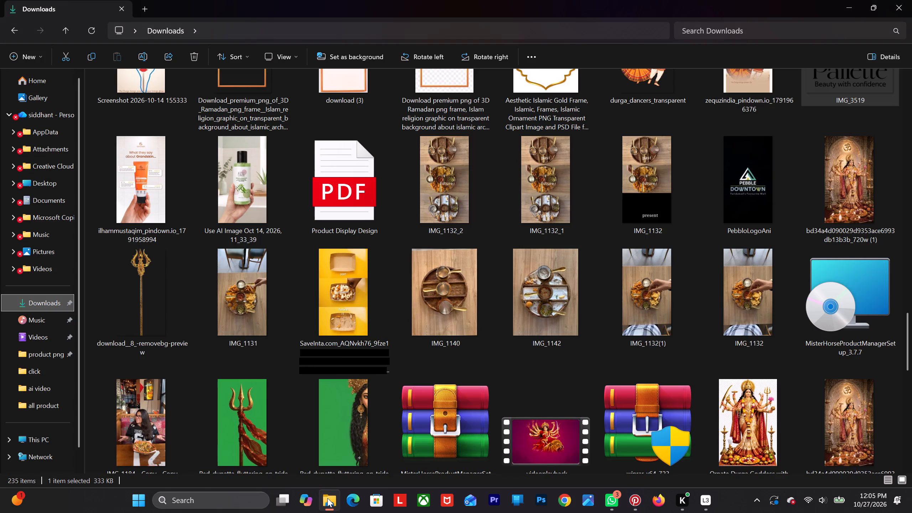
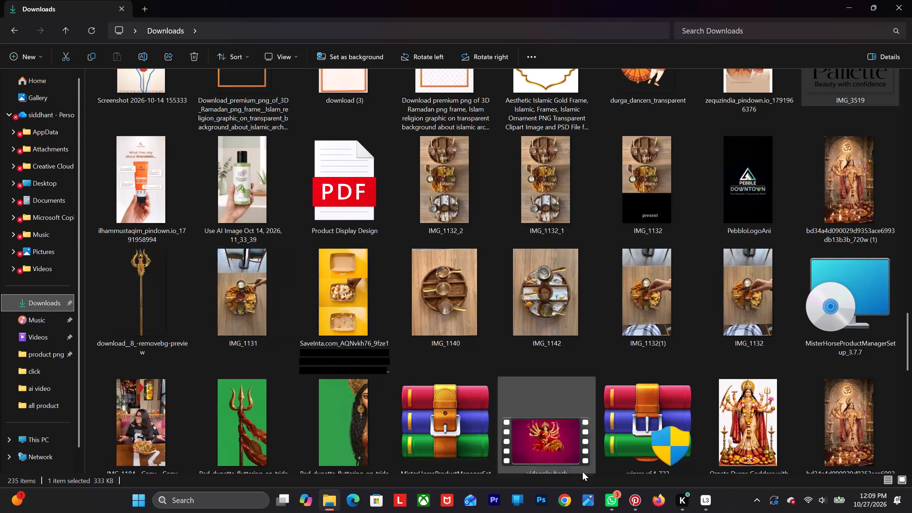
Open the Untitled Premiere Pro project from the click folder in the oct work directory.
left_click(331, 508)
left_click(326, 501)
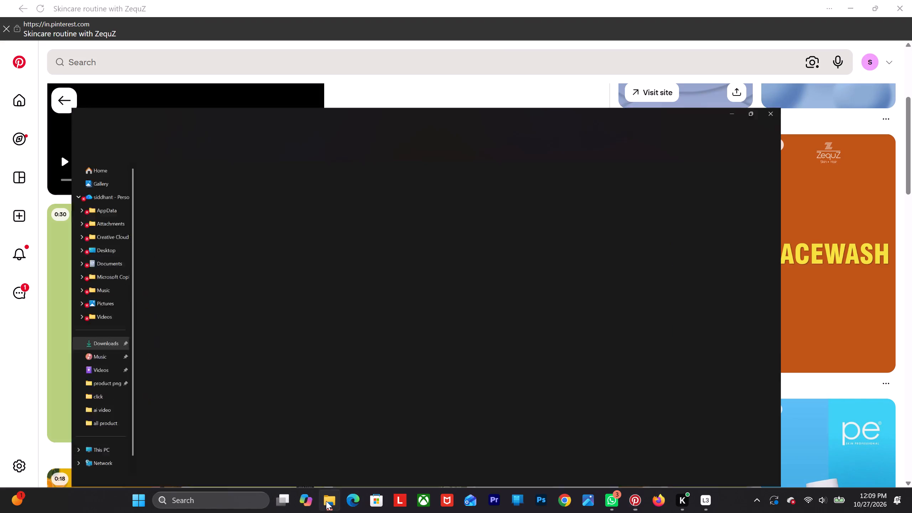
left_click(46, 406)
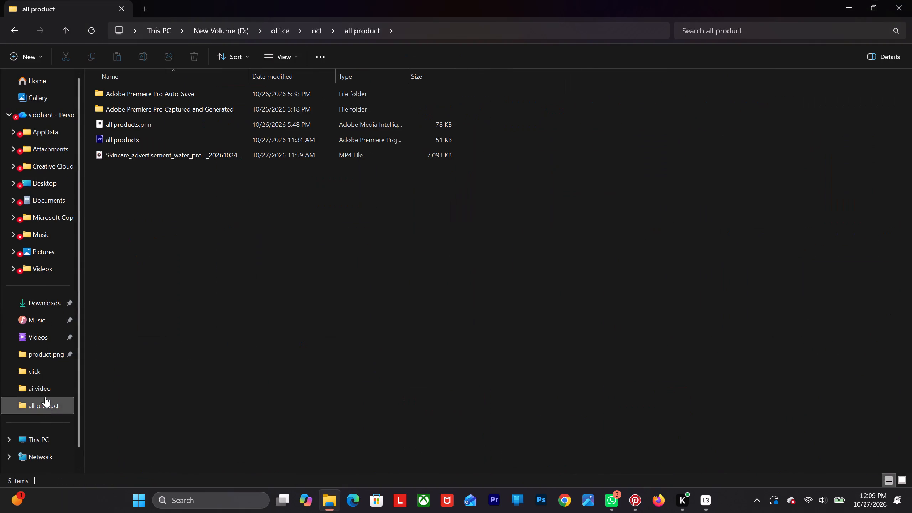
left_click(45, 393)
left_click(29, 375)
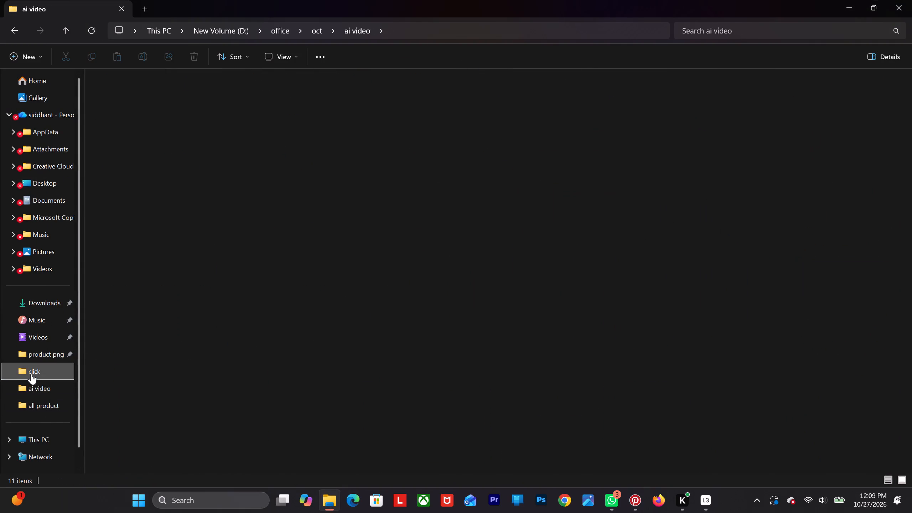
double_click(431, 255)
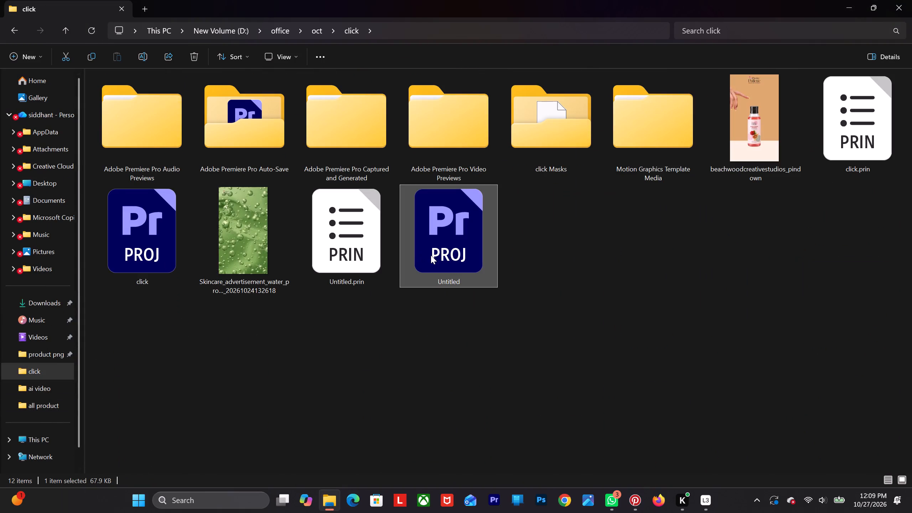
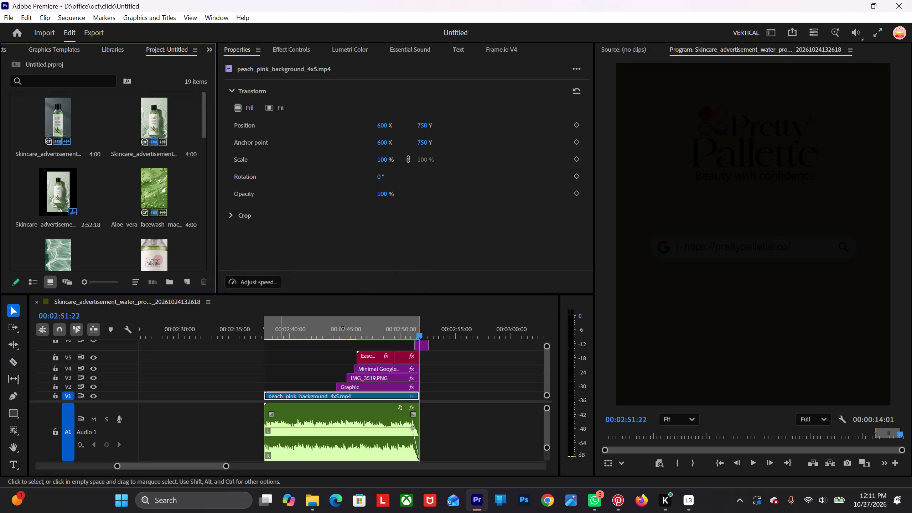
Switch to File Explorer at the click folder.
left_click(319, 507)
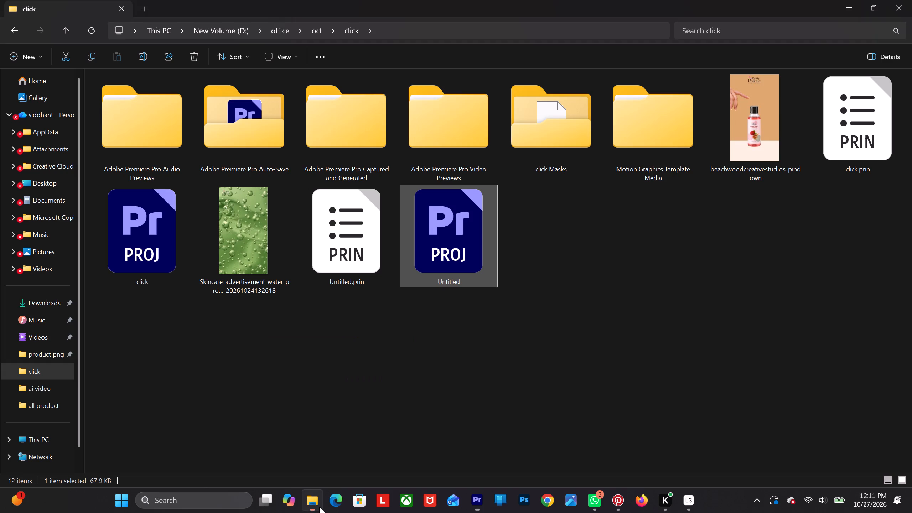
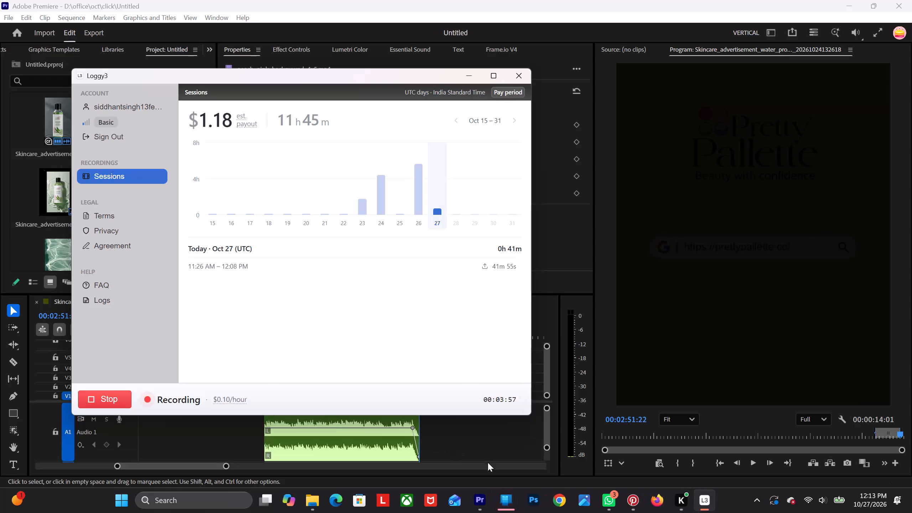
Switch to the Untitled project in Premiere Pro and make the skincare advertisement sequence's timeline active.
left_click(492, 501)
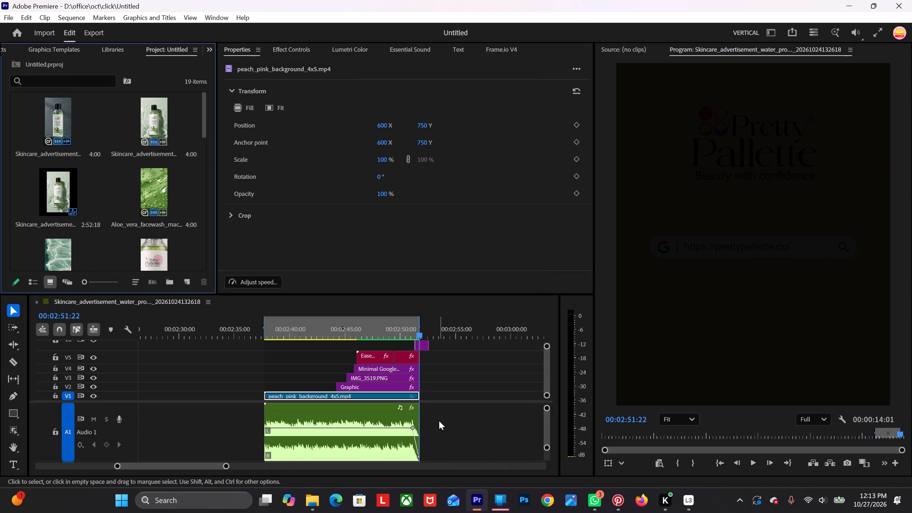
left_click(439, 421)
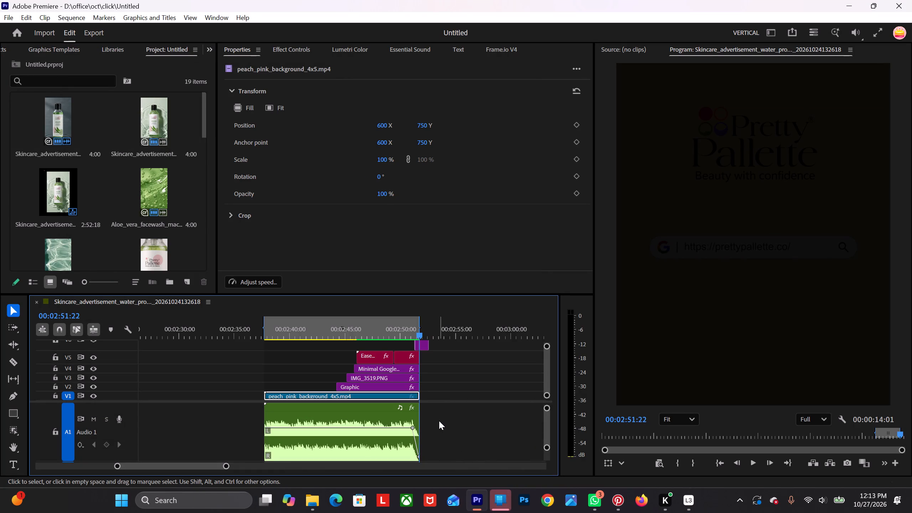
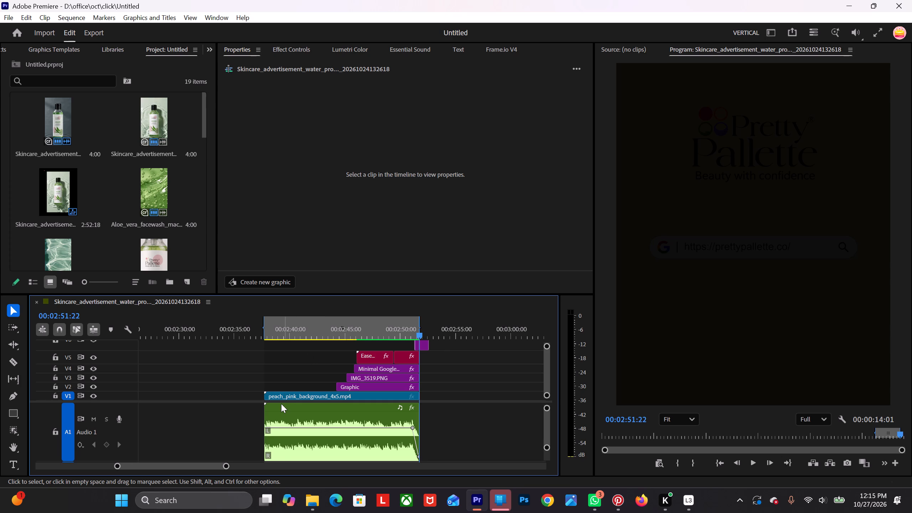
Scrub the peach-pink product section from about 00:02:42 to 00:02:44:24 to examine its transition into the logo end card.
scroll(281, 404, "up", 1)
left_click_drag(435, 333, 328, 348)
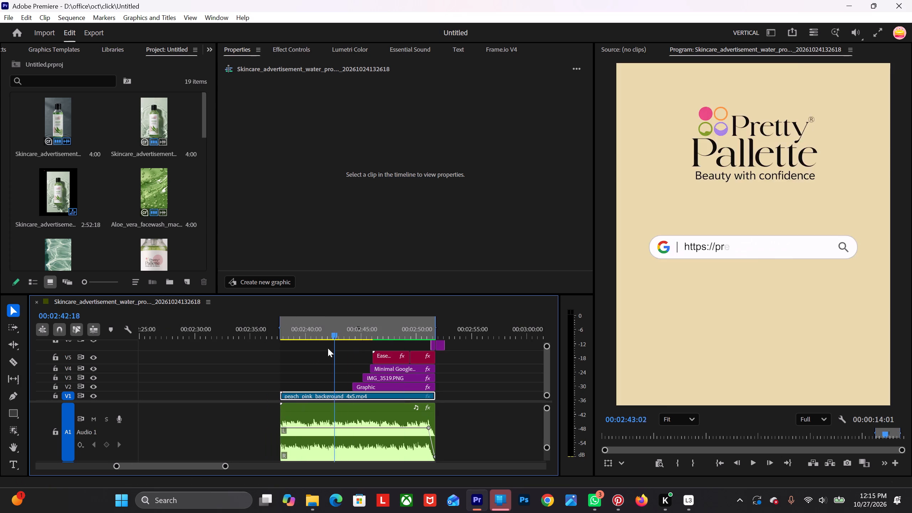
left_click_drag(328, 348, 342, 349)
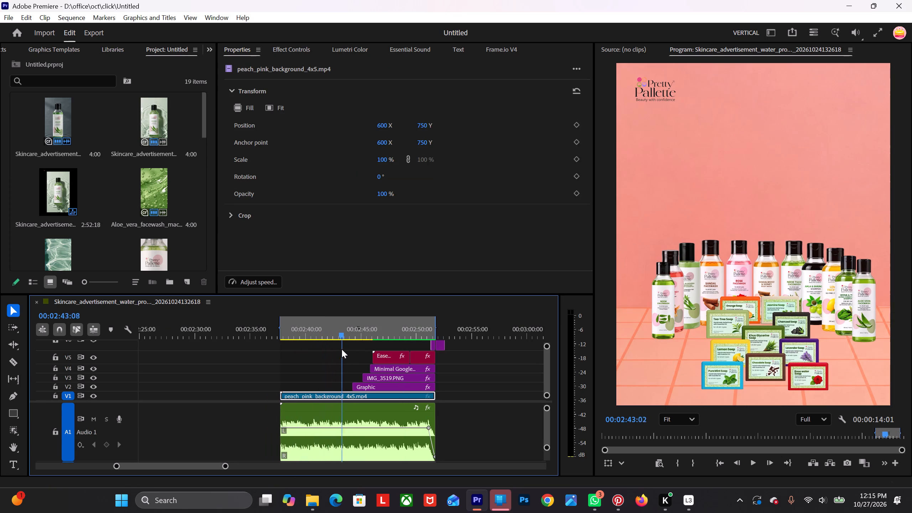
left_click_drag(342, 349, 358, 349)
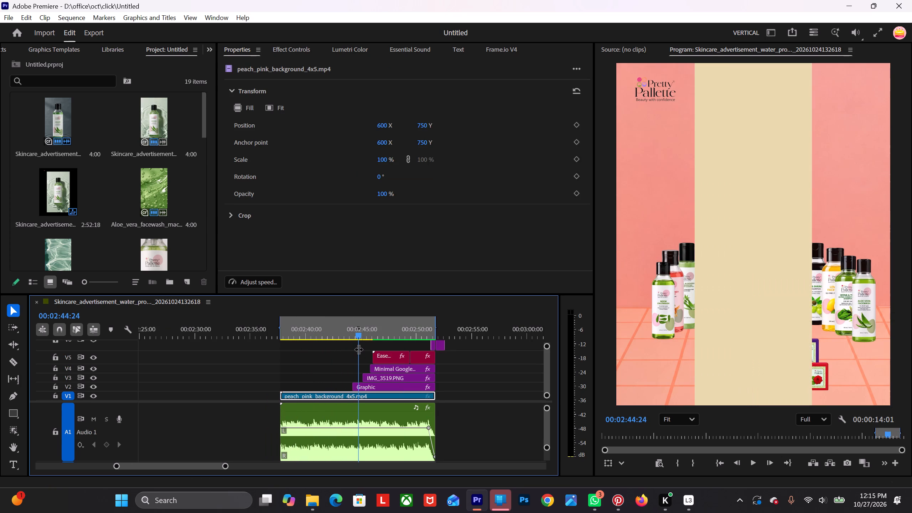
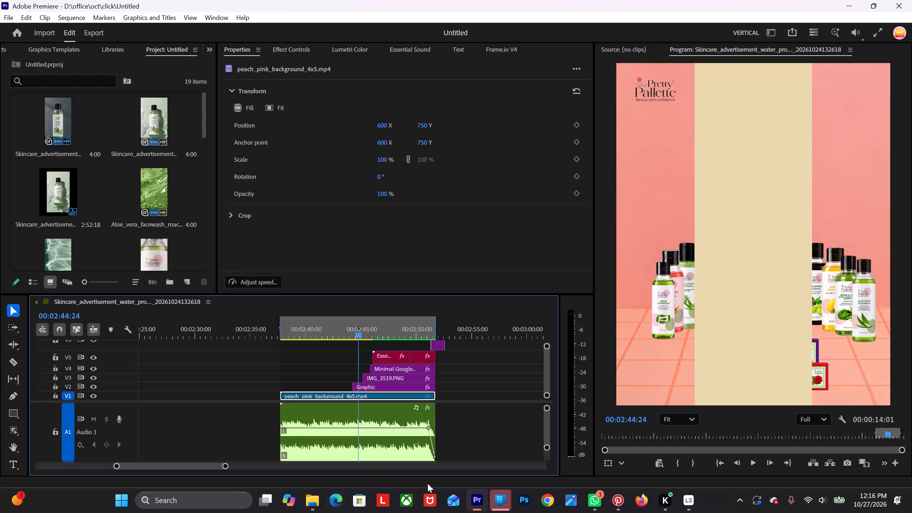
Scrub the logo end card from about 00:02:44:24 to 00:02:51:21 to examine its search bar animation and closing fade.
scroll(368, 368, "down", 3)
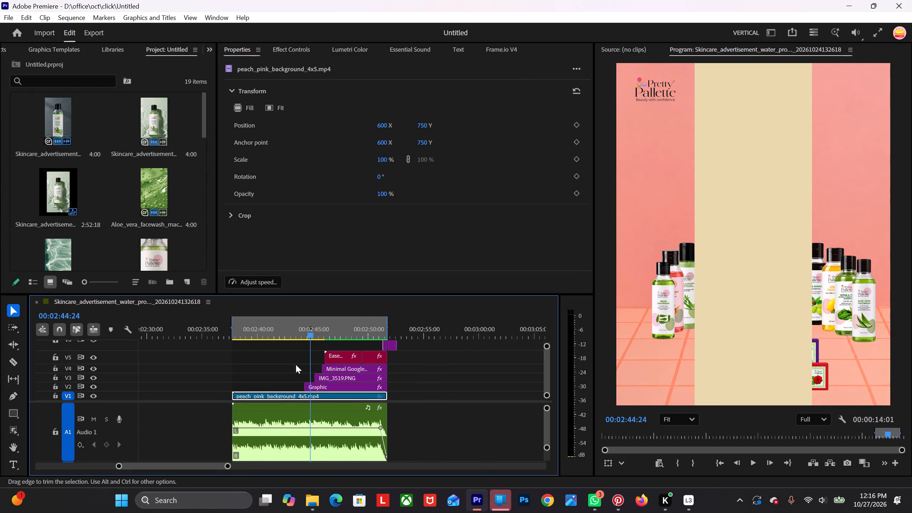
left_click_drag(309, 335, 310, 335)
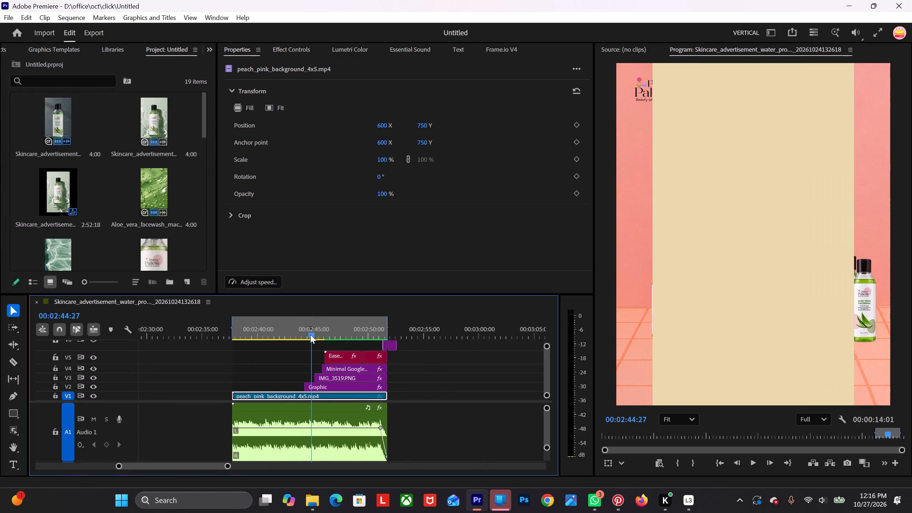
left_click_drag(310, 335, 318, 332)
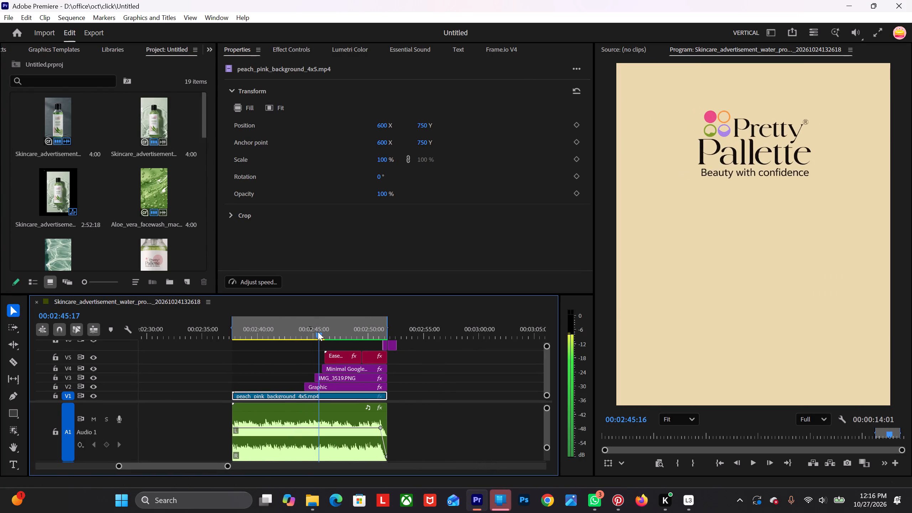
left_click_drag(318, 332, 361, 337)
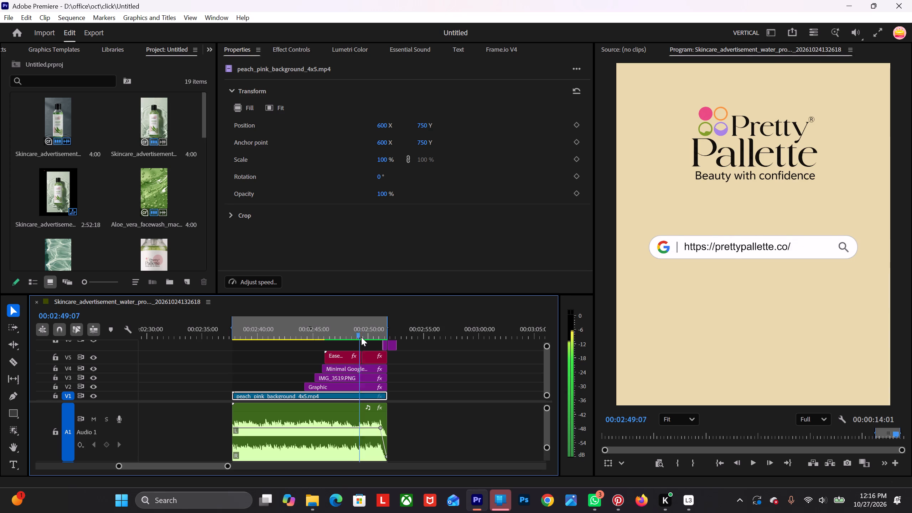
left_click_drag(361, 337, 379, 334)
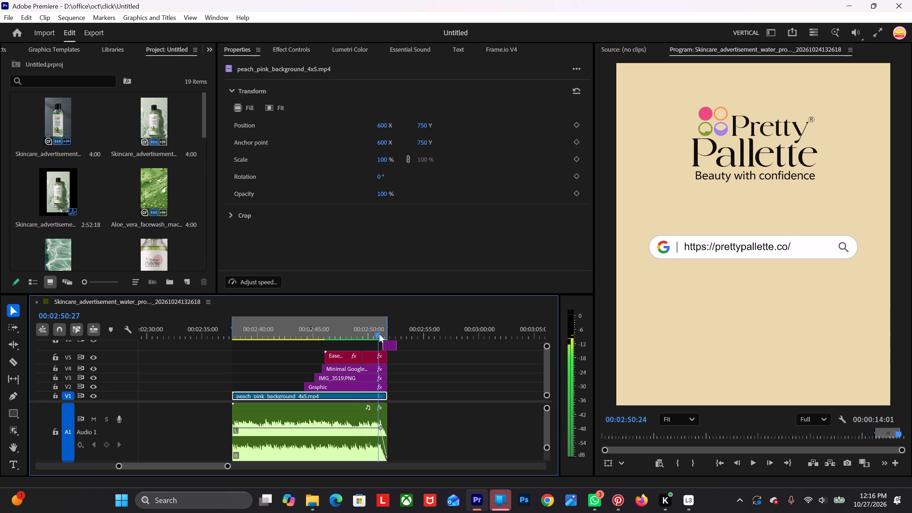
left_click_drag(379, 334, 370, 340)
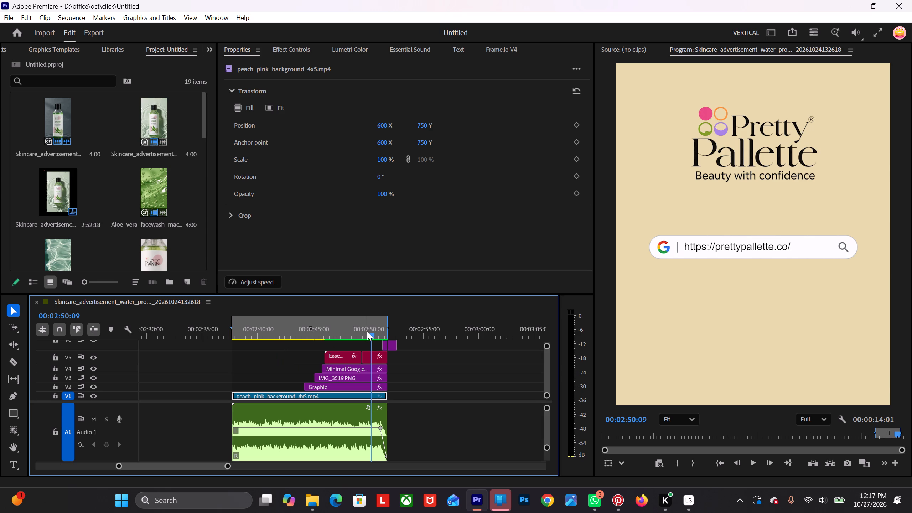
left_click_drag(367, 331, 377, 332)
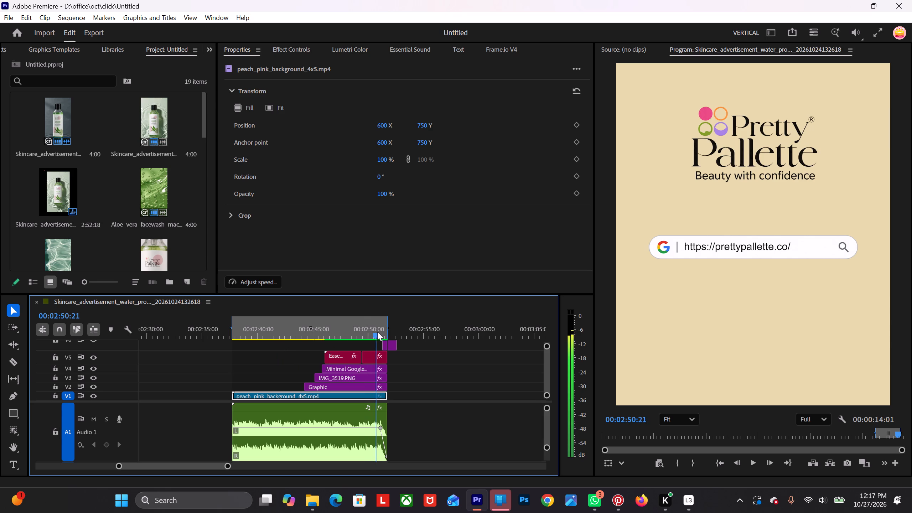
left_click_drag(377, 332, 389, 328)
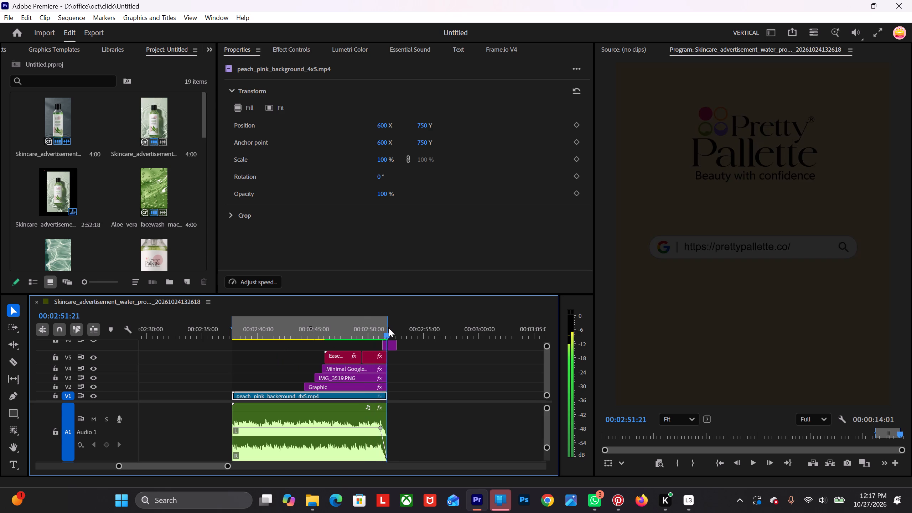
left_click_drag(389, 328, 363, 338)
scroll(342, 374, "down", 4)
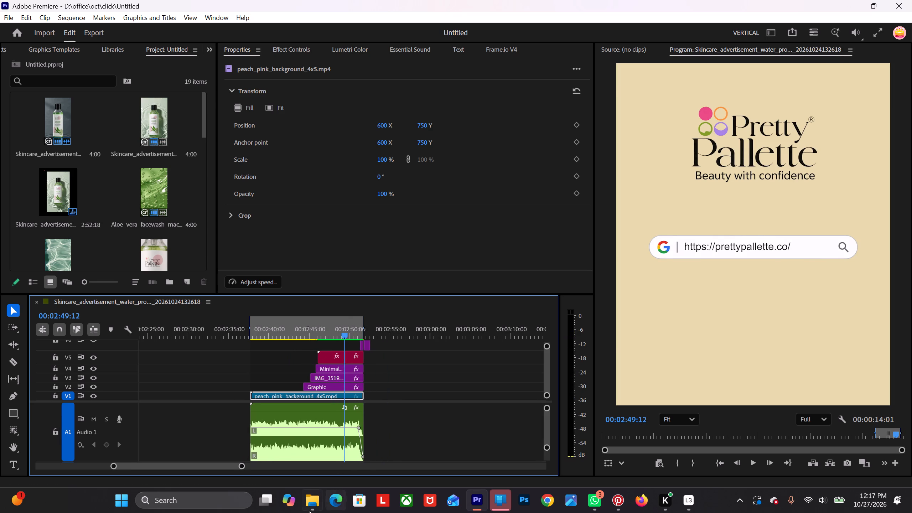
Switch to File Explorer and look through the media files in the Downloads folder.
left_click(306, 508)
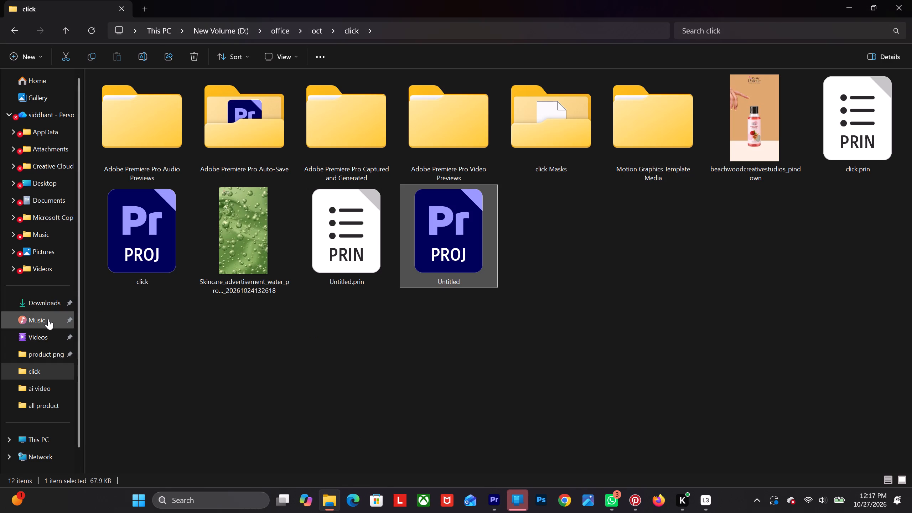
left_click(53, 304)
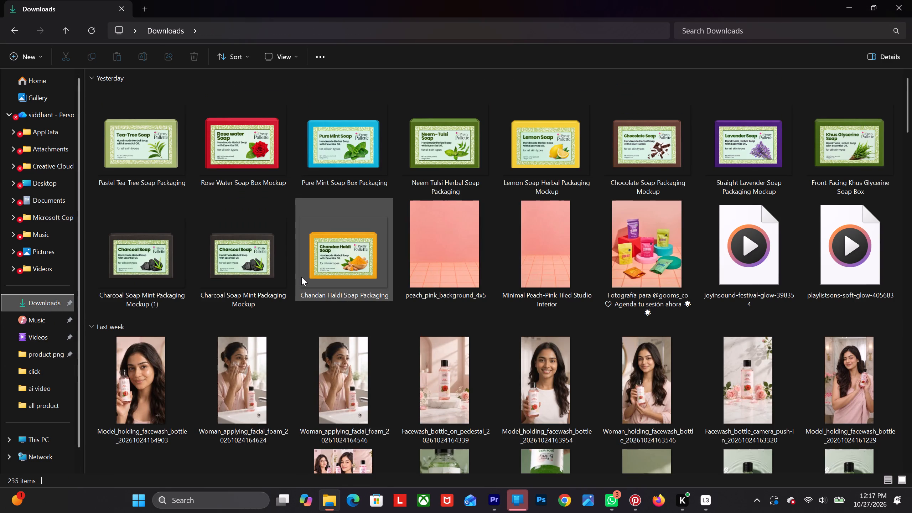
scroll(301, 277, "up", 2)
scroll(301, 277, "down", 2)
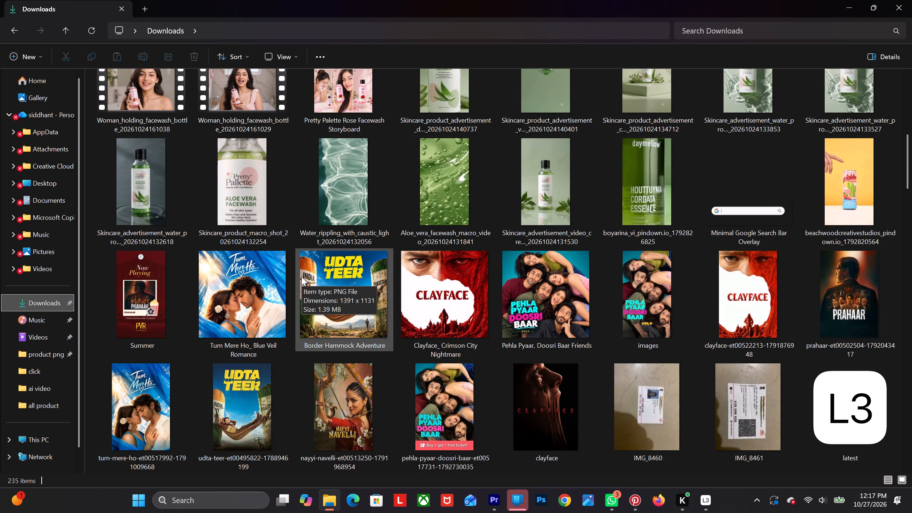
scroll(301, 277, "down", 2)
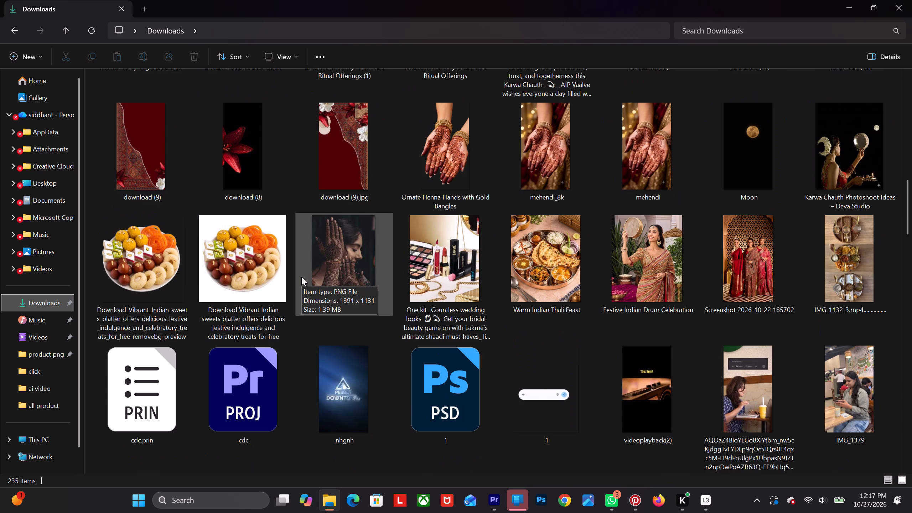
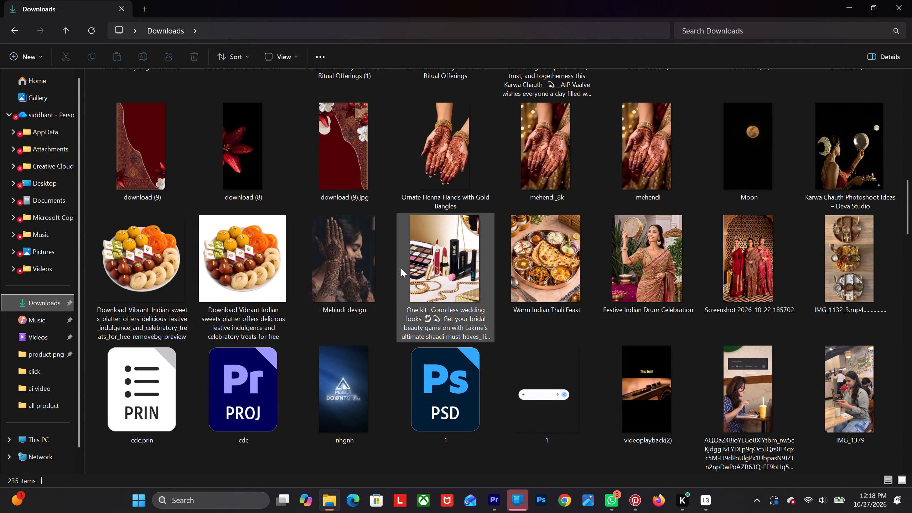
Browse the Downloads folder's media files, including the skincare and facewash clips from last week.
scroll(401, 269, "down", 1)
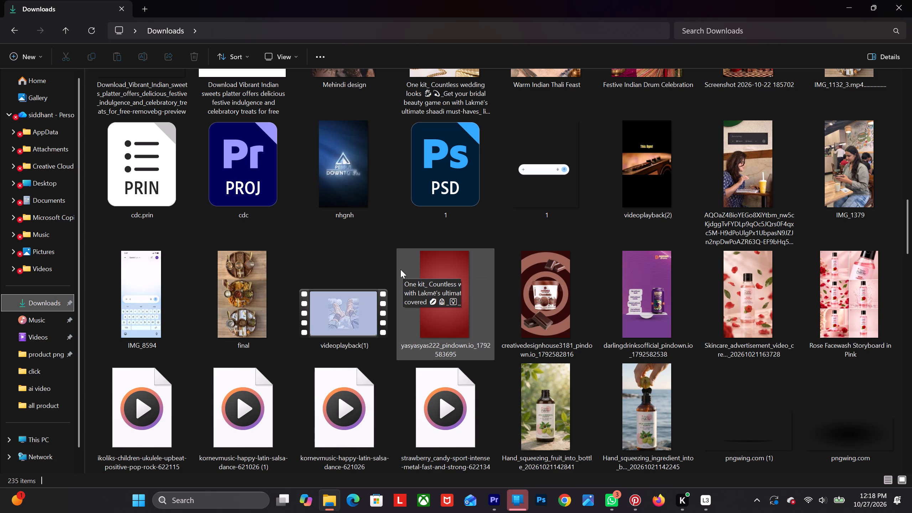
scroll(400, 269, "up", 10)
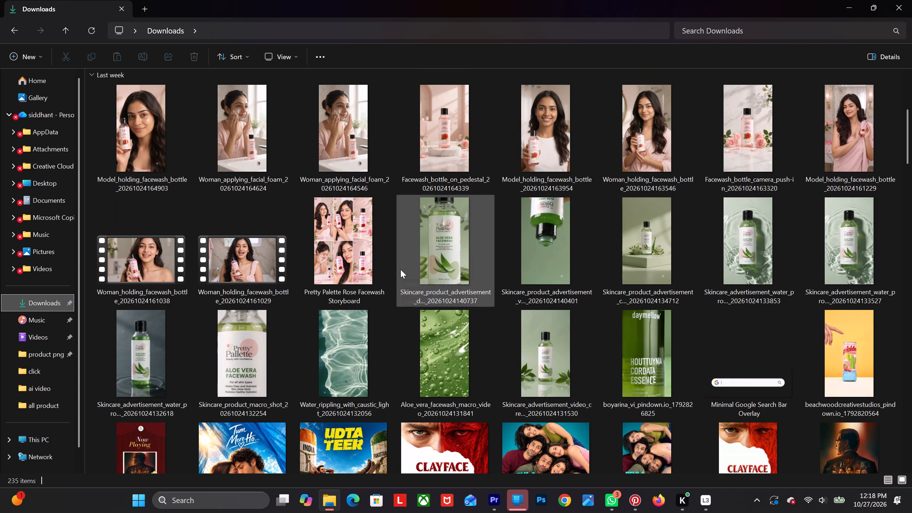
scroll(400, 269, "down", 1)
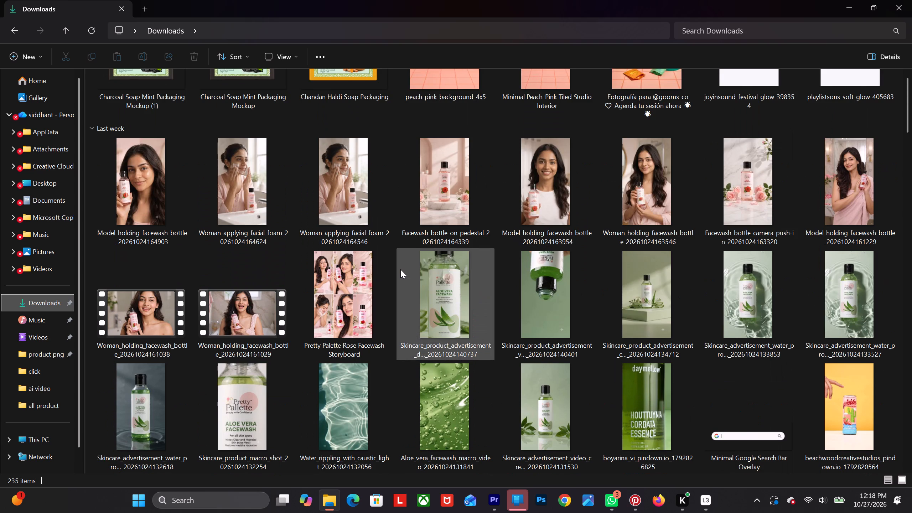
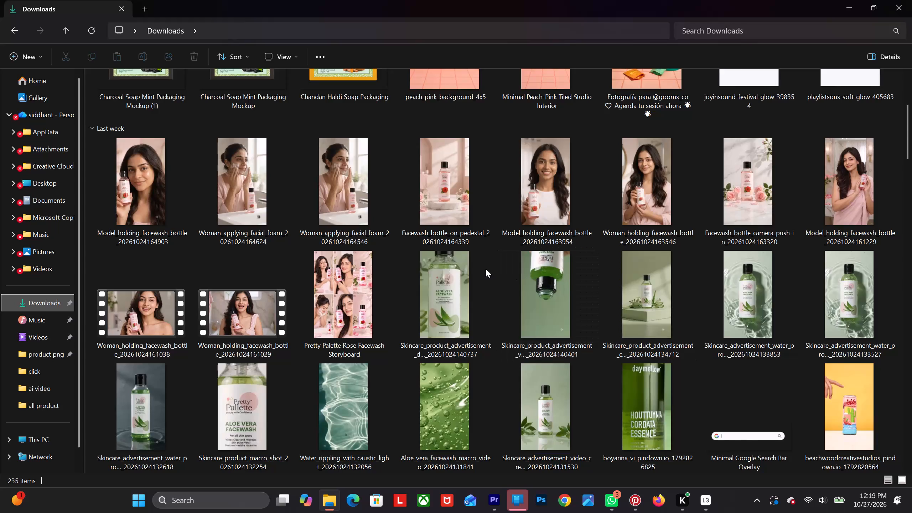
Look through last week's Downloads files, from the facewash clips to the movie posters and puja thali and mehendi images.
scroll(486, 269, "up", 10)
scroll(485, 269, "down", 3)
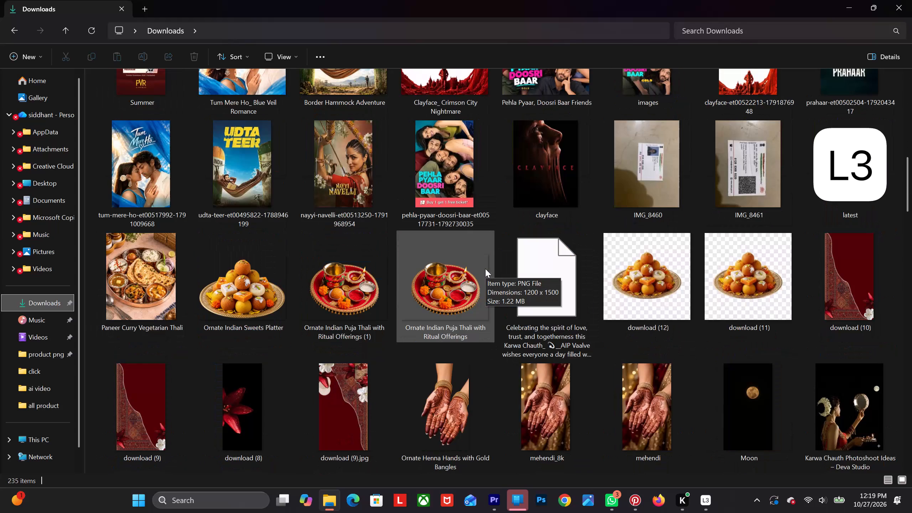
scroll(485, 269, "down", 2)
scroll(485, 269, "up", 2)
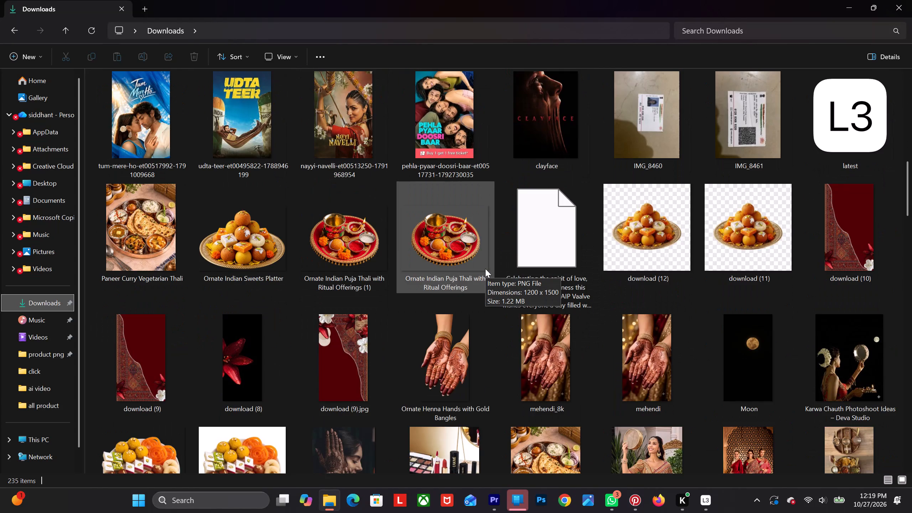
scroll(485, 269, "up", 7)
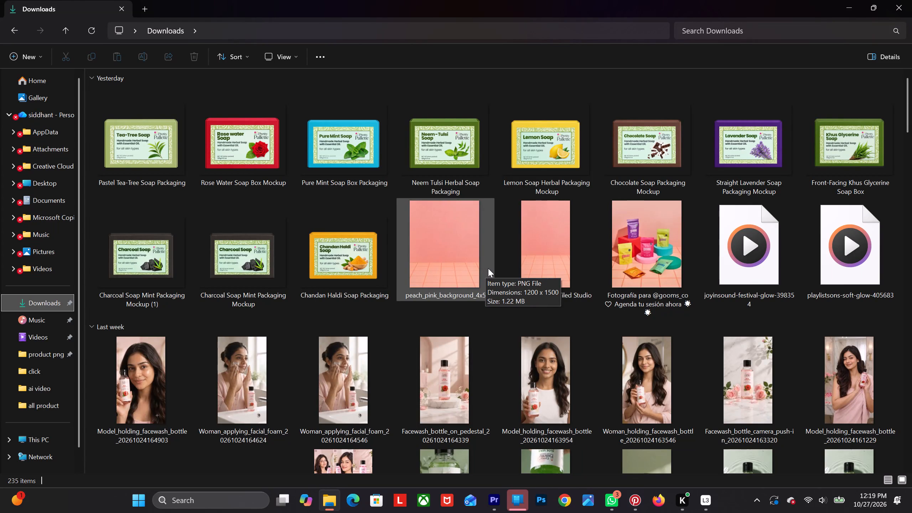
Look through the whole Downloads folder, from yesterday's soap mockups down to the oldest files, and return to the newest ones.
scroll(519, 307, "down", 8)
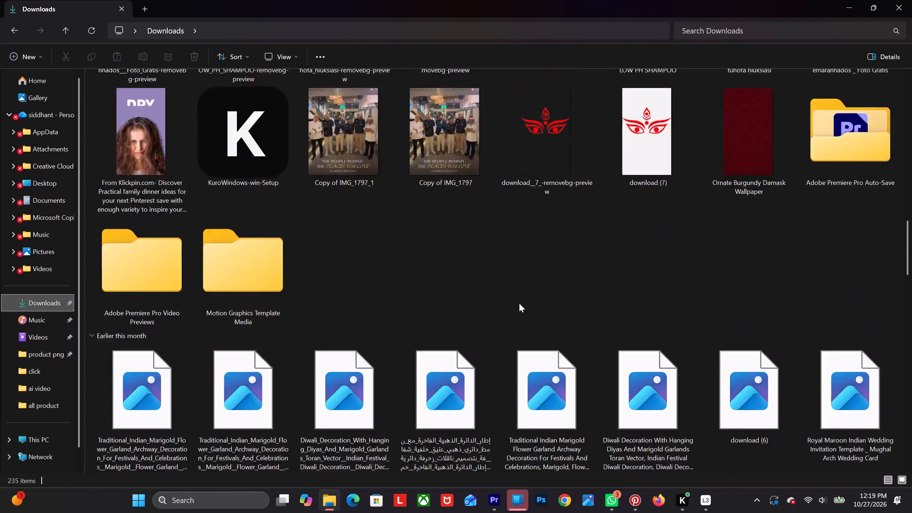
scroll(519, 303, "down", 2)
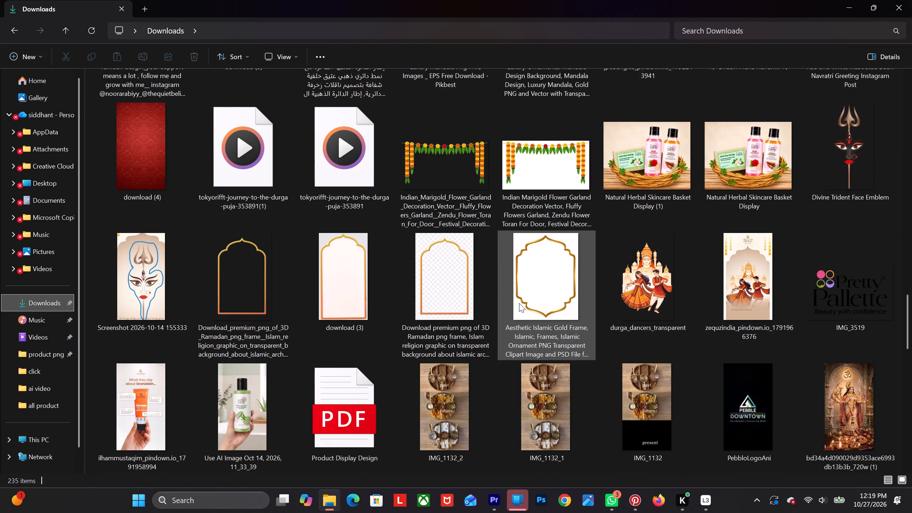
scroll(519, 303, "down", 2)
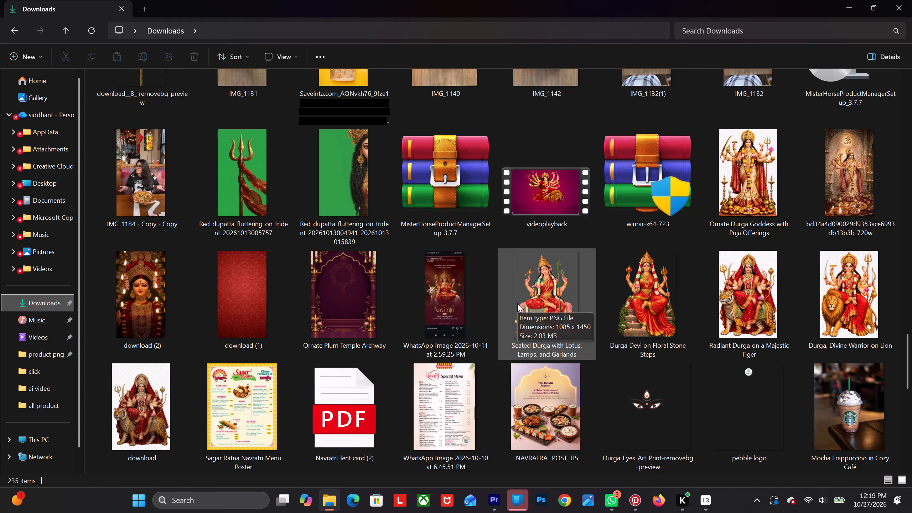
scroll(517, 303, "down", 6)
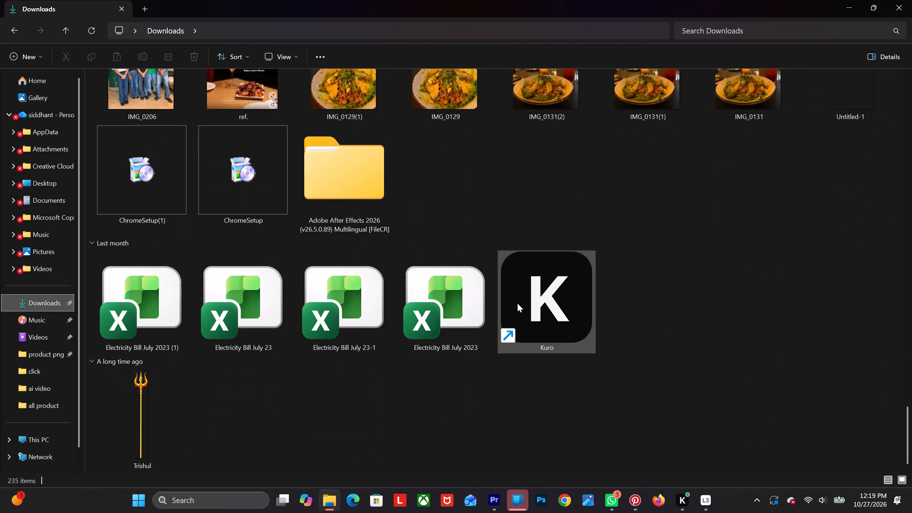
scroll(517, 303, "up", 19)
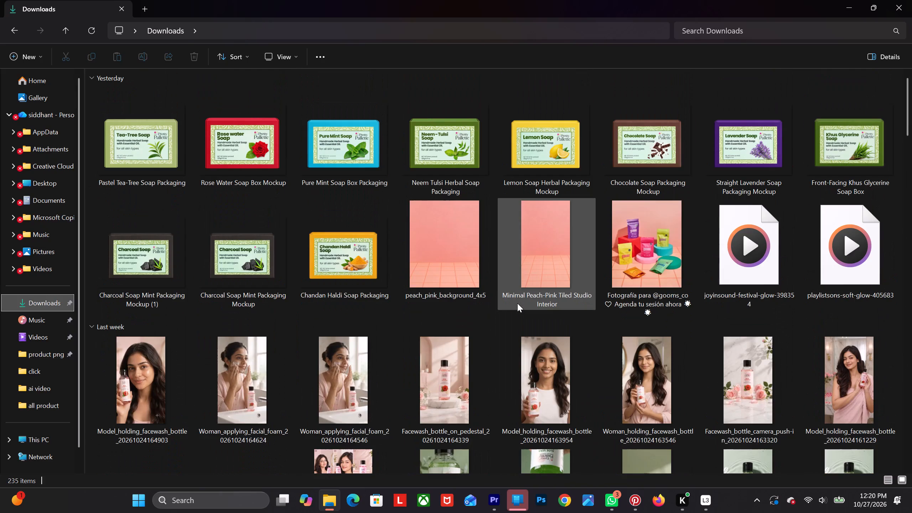
Recheck the Downloads files from earlier this month, including the festival artwork, skincare basket images and food photos, and return to the newest files.
scroll(517, 303, "down", 14)
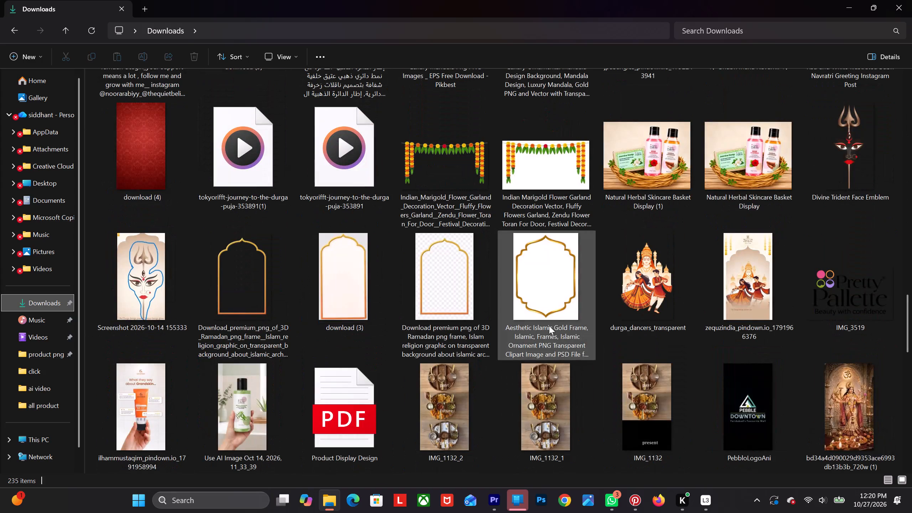
scroll(545, 318, "down", 2)
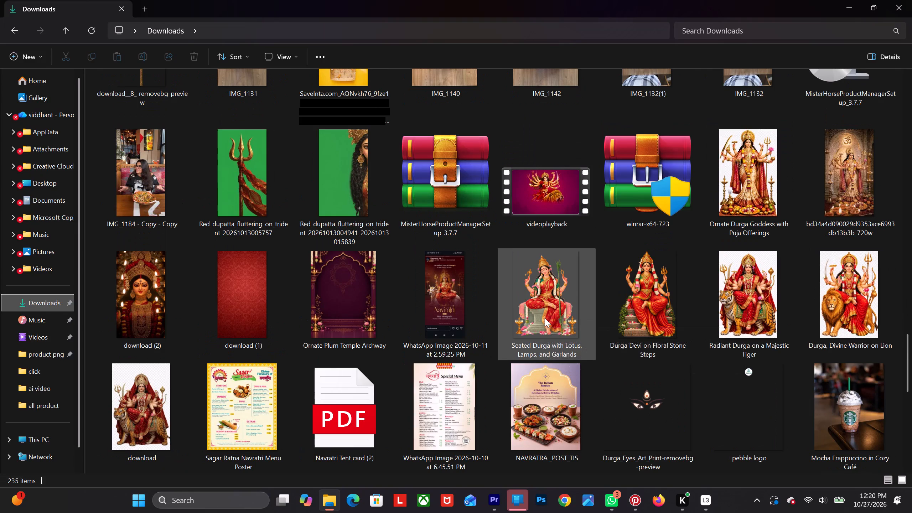
scroll(544, 320, "down", 2)
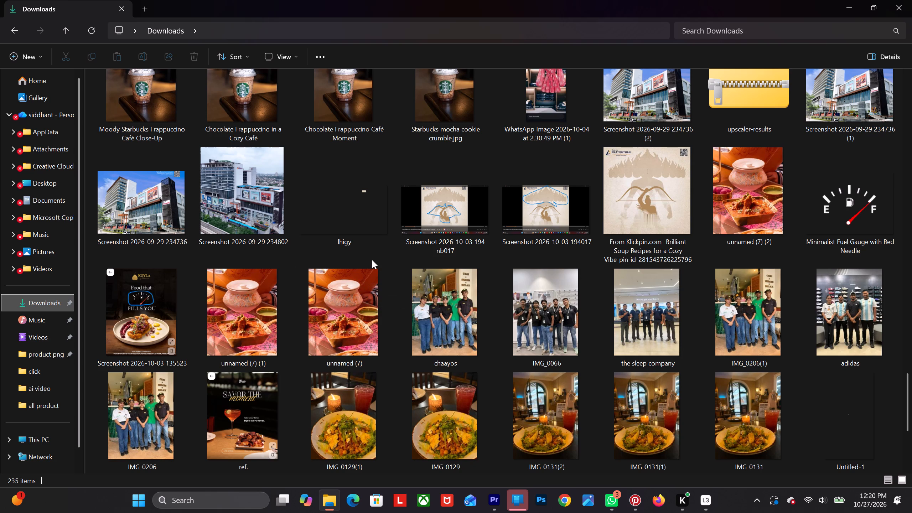
scroll(346, 378, "up", 1)
scroll(346, 378, "down", 7)
scroll(346, 378, "up", 4)
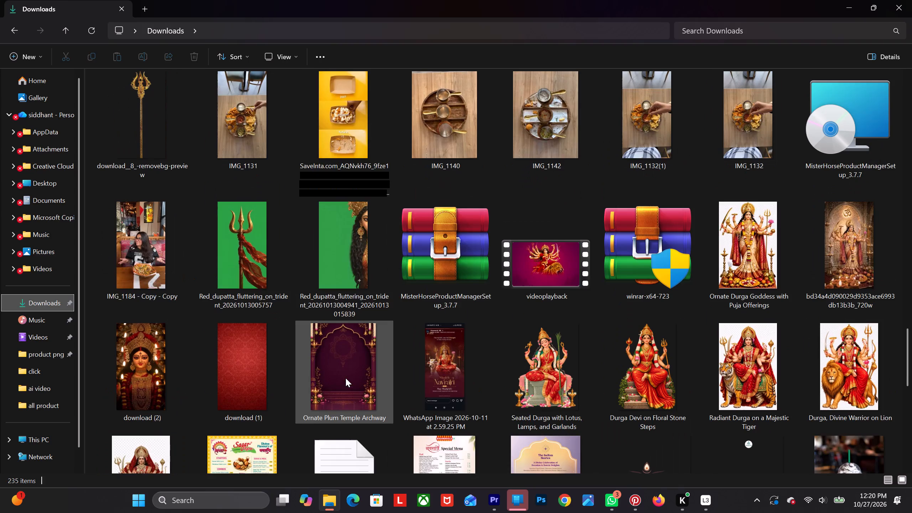
scroll(346, 378, "up", 2)
scroll(346, 378, "down", 1)
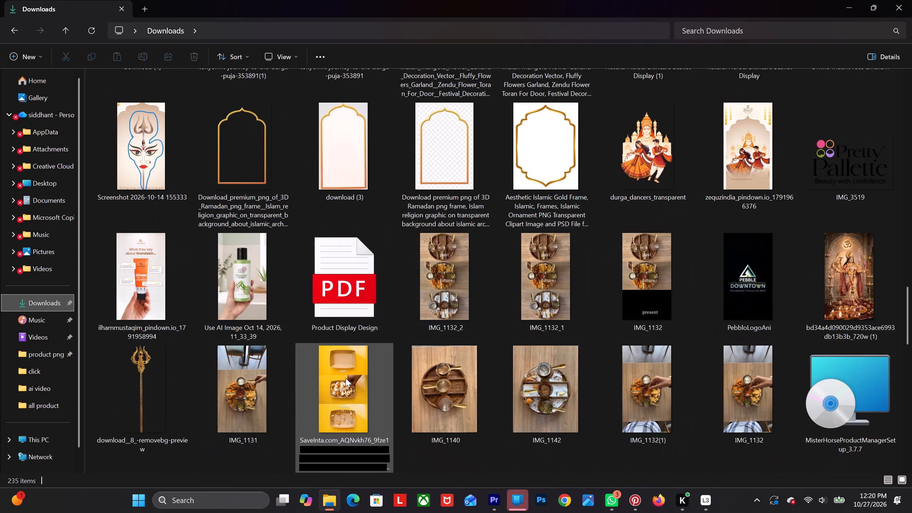
scroll(346, 378, "down", 10)
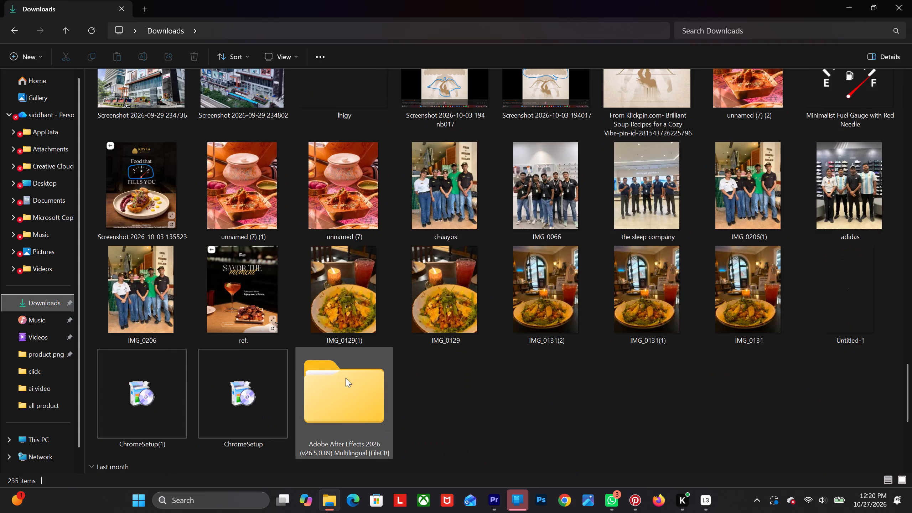
scroll(346, 378, "down", 10)
scroll(346, 378, "up", 7)
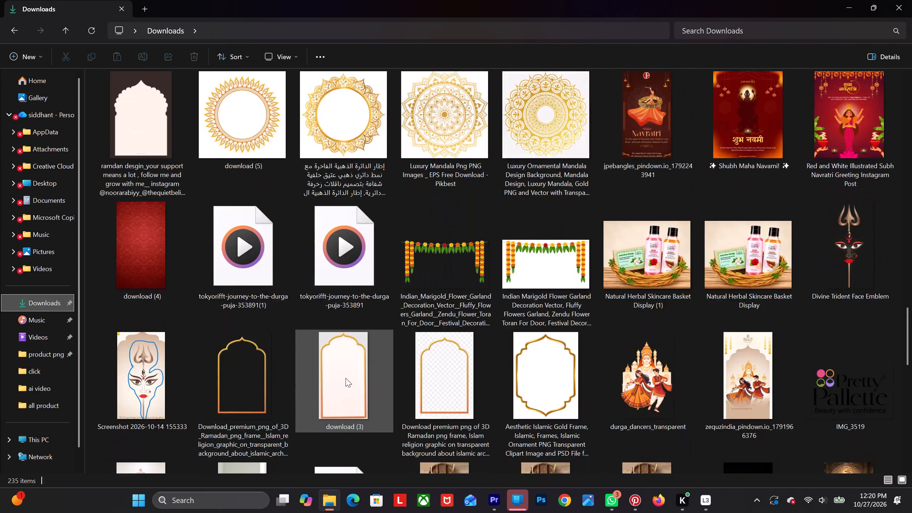
scroll(346, 378, "up", 17)
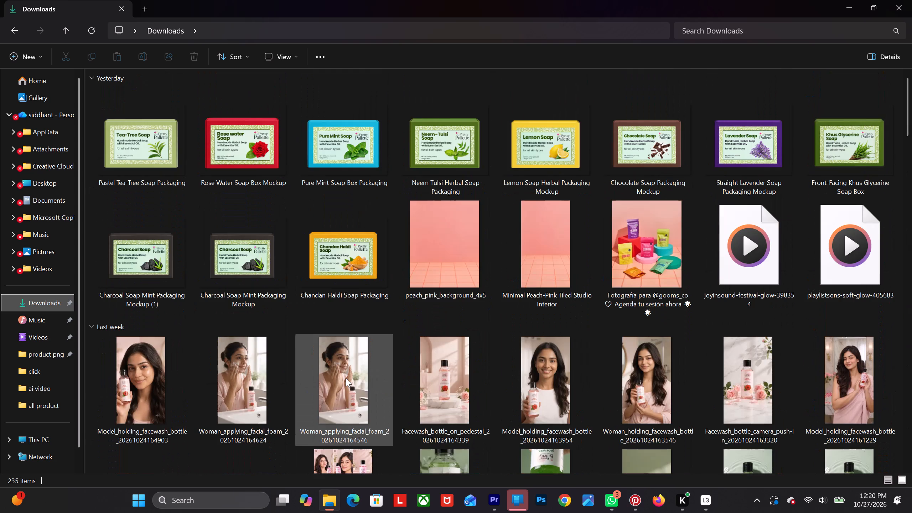
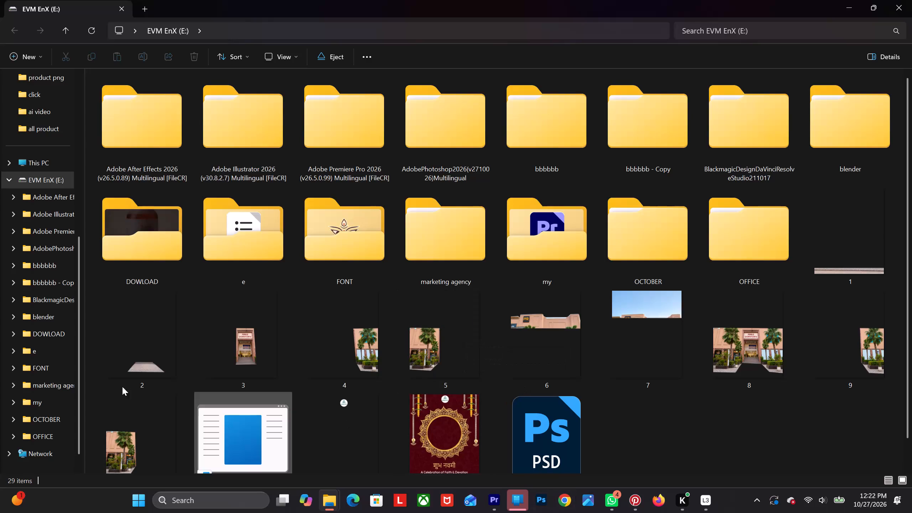
Open the DOWLOAD folder on the EVM EnX (E:) drive and show its files as large thumbnails instead of a details list.
scroll(32, 417, "down", 5)
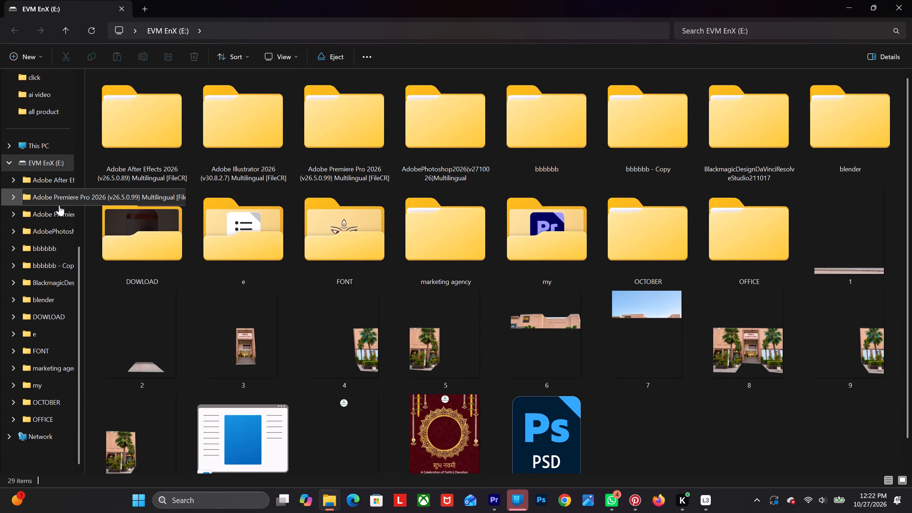
scroll(410, 291, "down", 6)
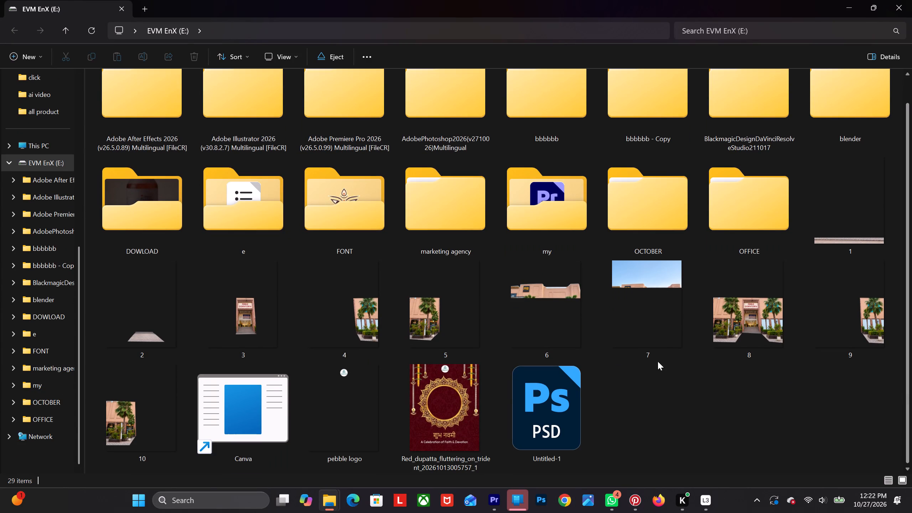
double_click(134, 210)
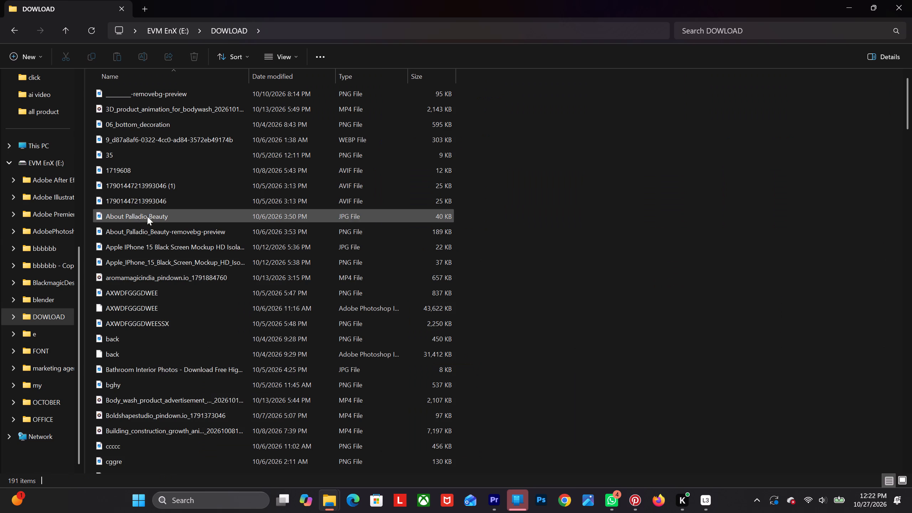
left_click(274, 53)
left_click(312, 88)
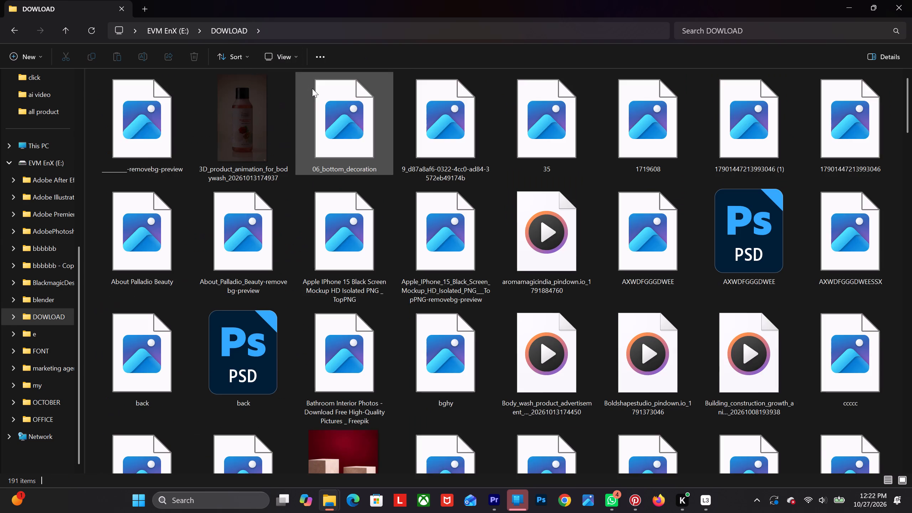
Move the round Amazon and Flipkart logos, pngwing.com (18) and pngwing.com (19), from DOWLOAD into the Downloads folder.
scroll(387, 211, "down", 2)
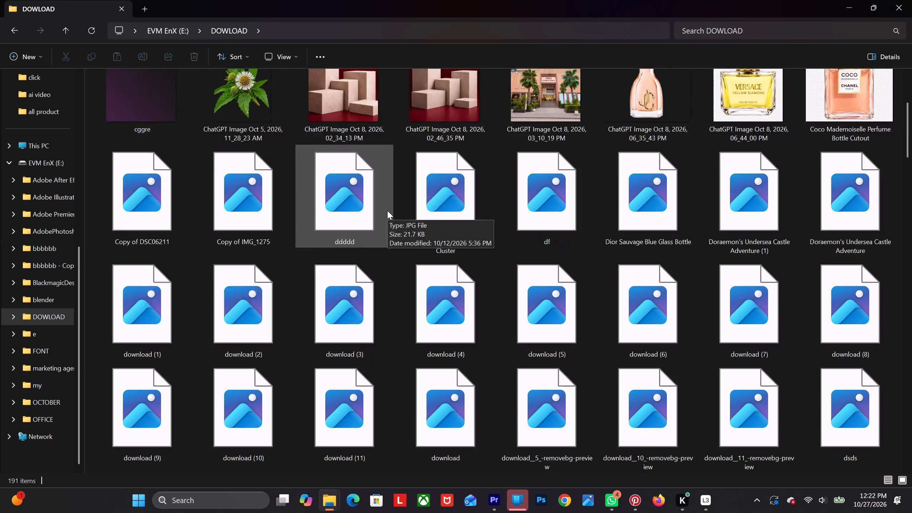
scroll(387, 211, "down", 7)
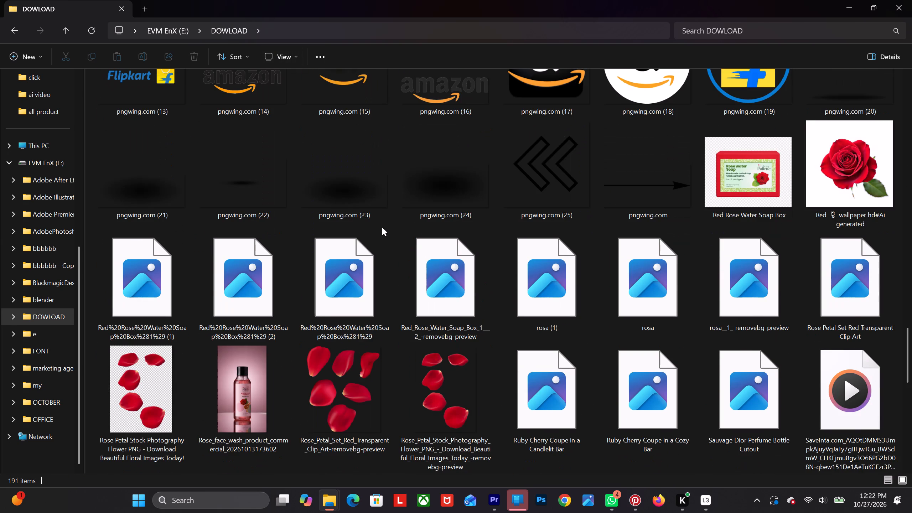
scroll(382, 227, "up", 1)
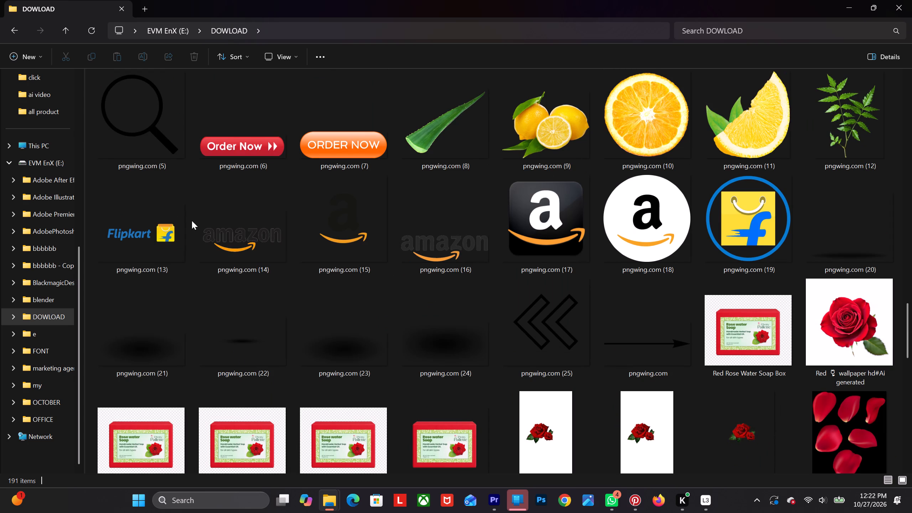
left_click(734, 225)
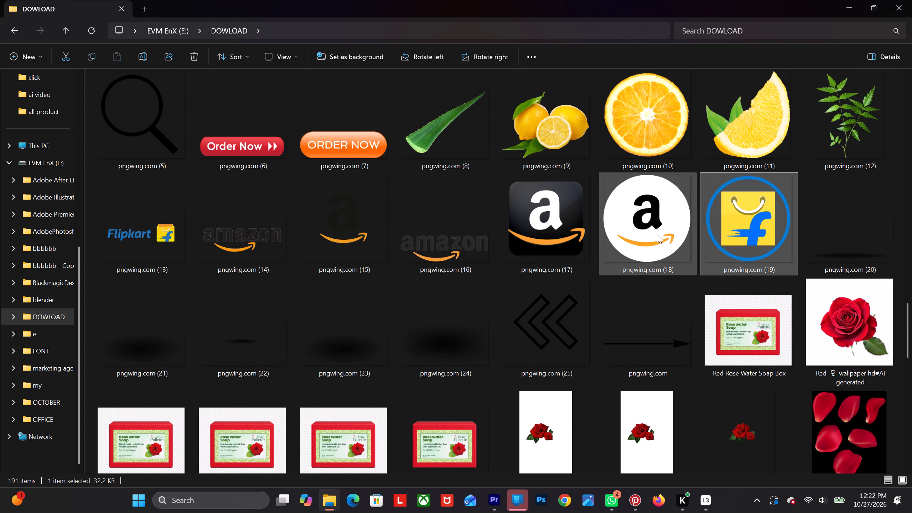
left_click(631, 226, "shift")
key("ctrl+x")
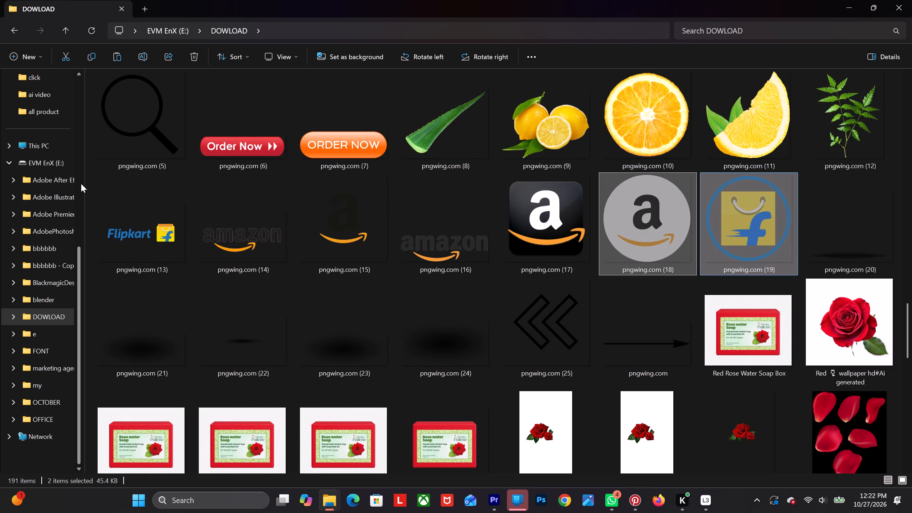
scroll(43, 145, "up", 3)
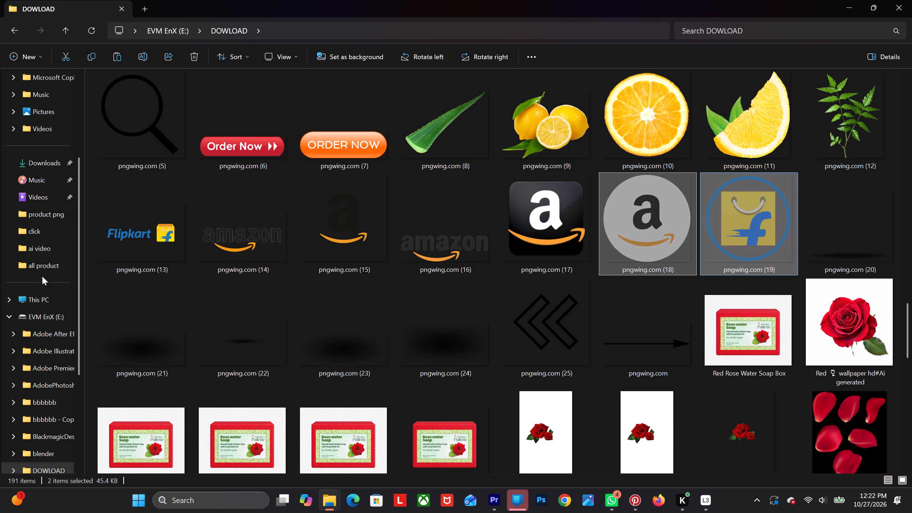
left_click(45, 164)
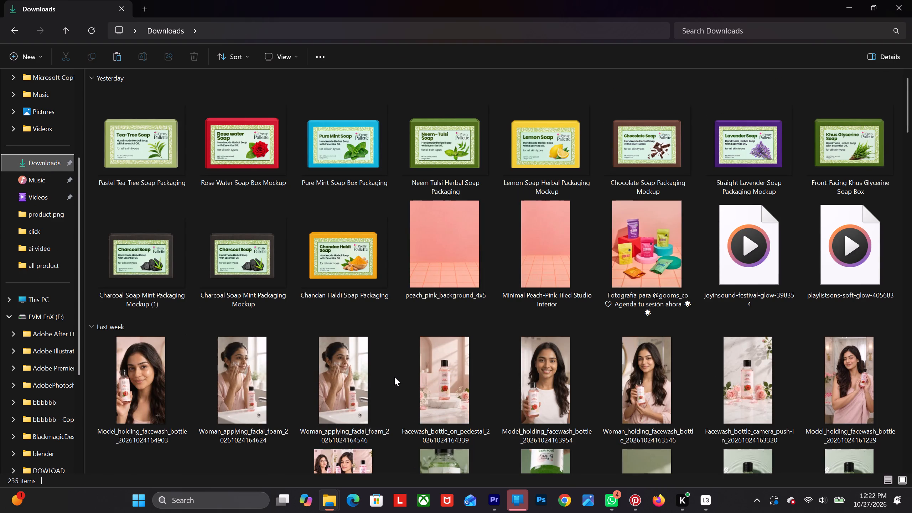
key("ctrl+v")
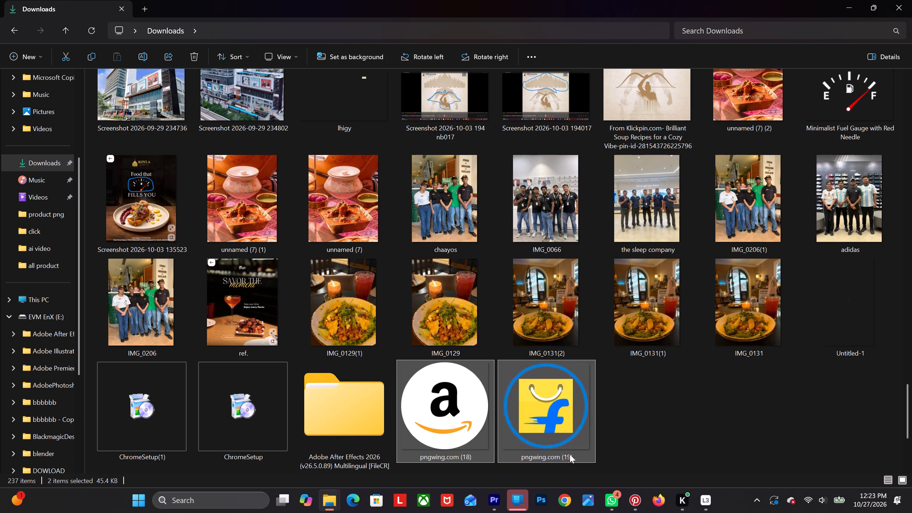
Return to the DOWLOAD folder on the E: drive and look through its files down to the last ones.
left_click(50, 311)
double_click(143, 248)
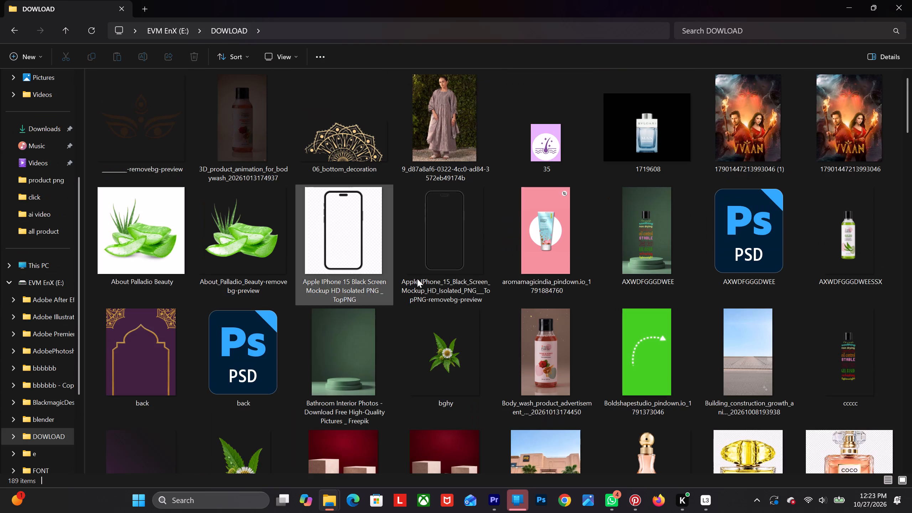
scroll(576, 303, "down", 5)
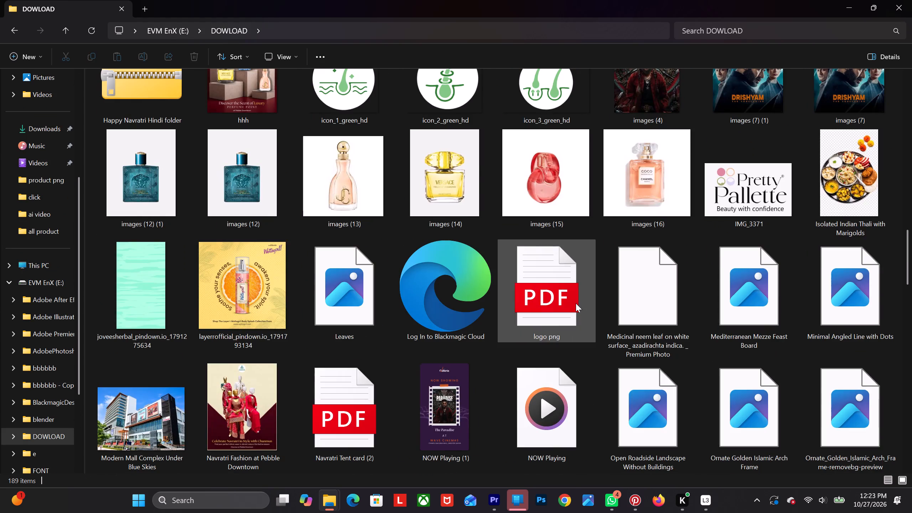
scroll(576, 303, "down", 2)
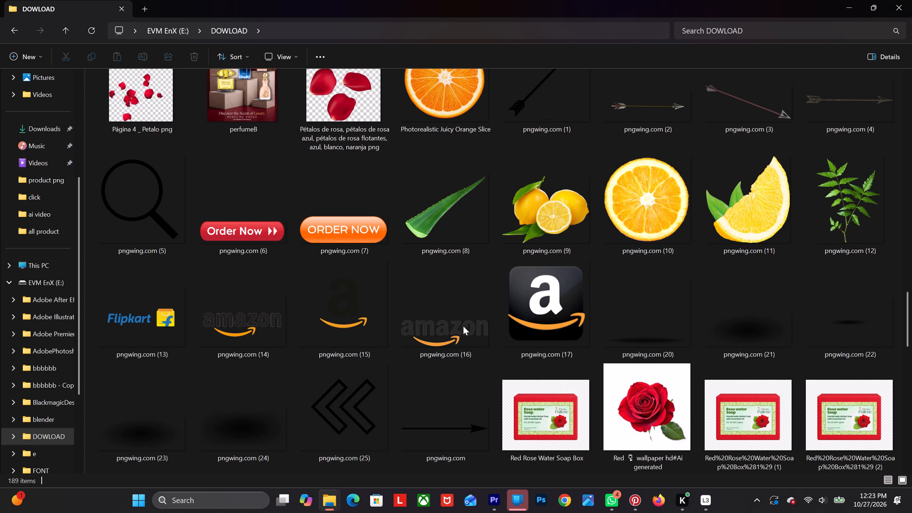
scroll(452, 326, "up", 1)
scroll(452, 326, "down", 4)
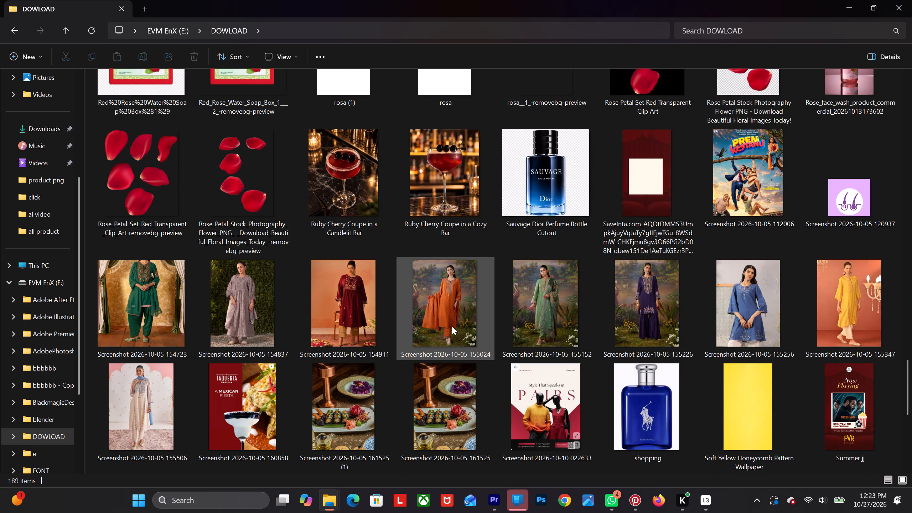
scroll(452, 326, "down", 2)
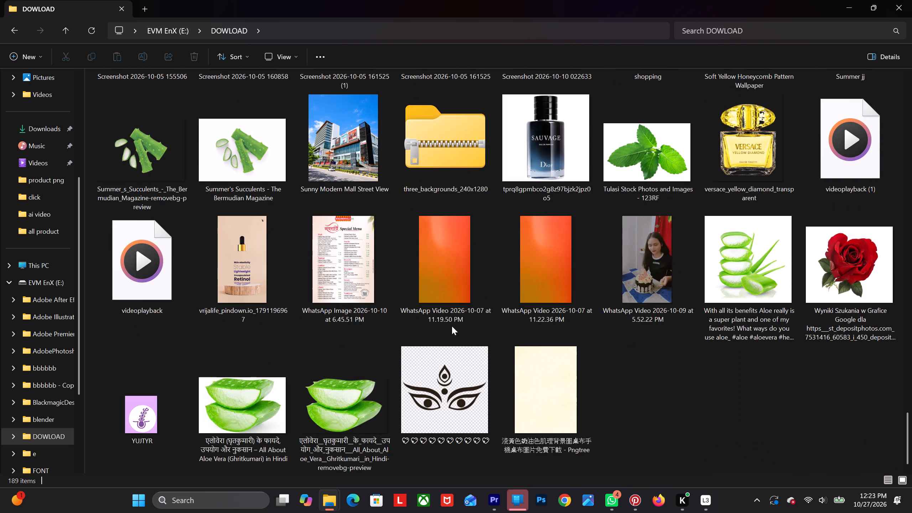
scroll(452, 326, "down", 3)
Recheck the DOWLOAD files back upward, including the rose images, pngwing logos, perfume bottles and green icons.
scroll(452, 326, "up", 2)
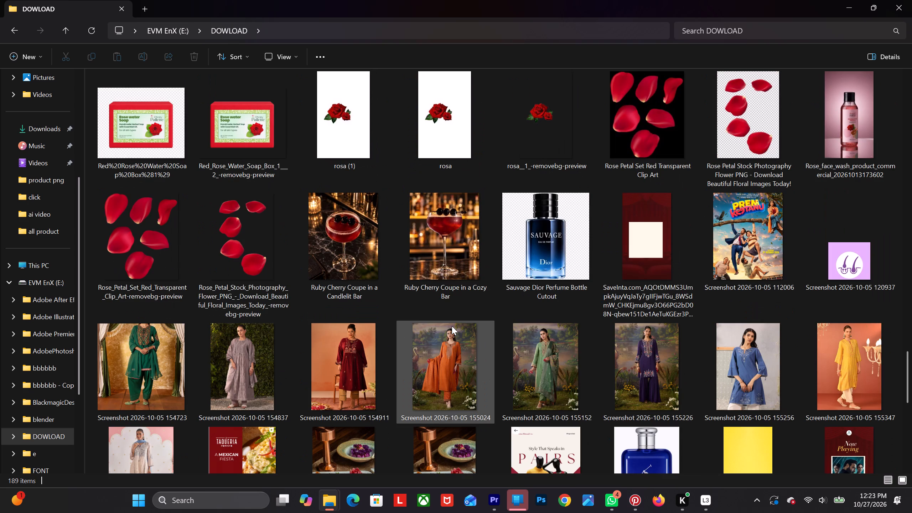
scroll(452, 323, "up", 1)
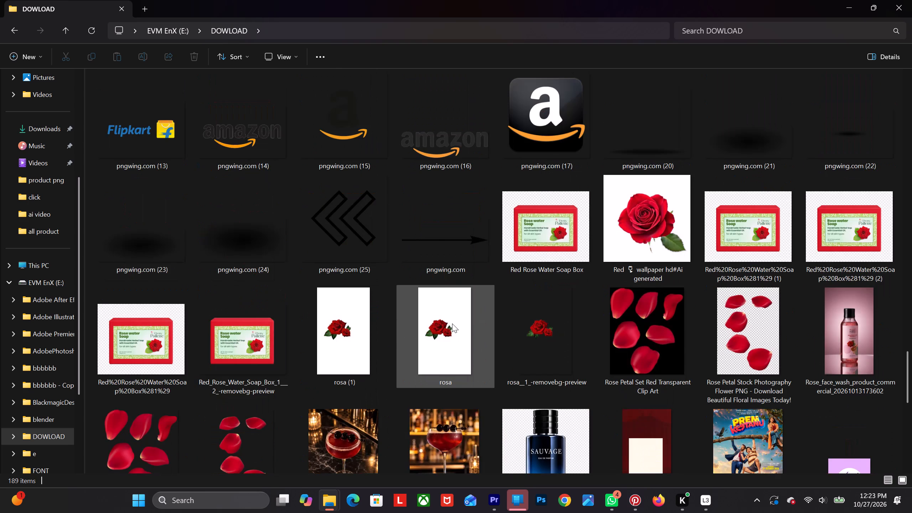
scroll(452, 323, "up", 1)
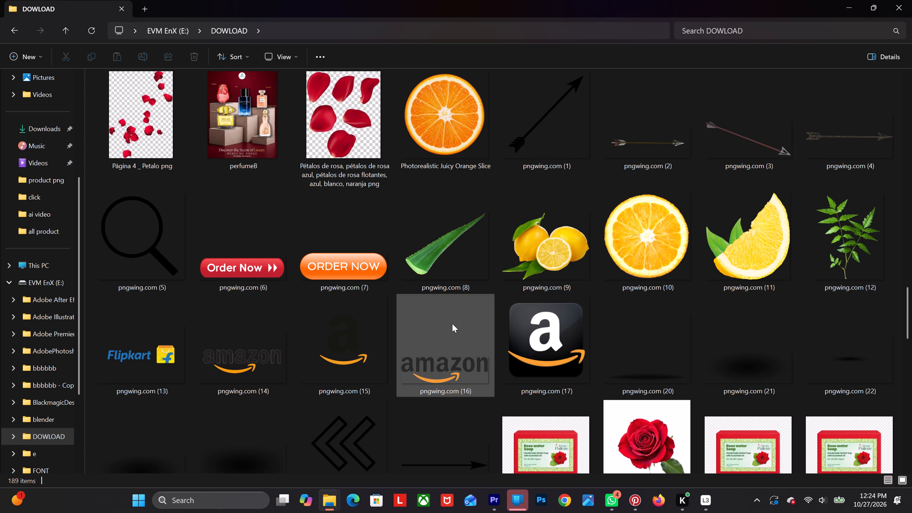
scroll(475, 333, "up", 3)
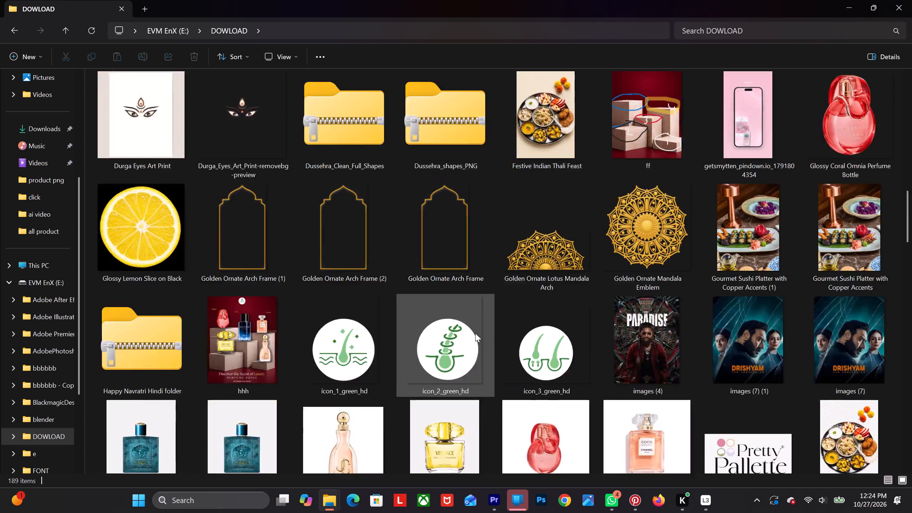
scroll(475, 333, "up", 6)
scroll(475, 333, "down", 5)
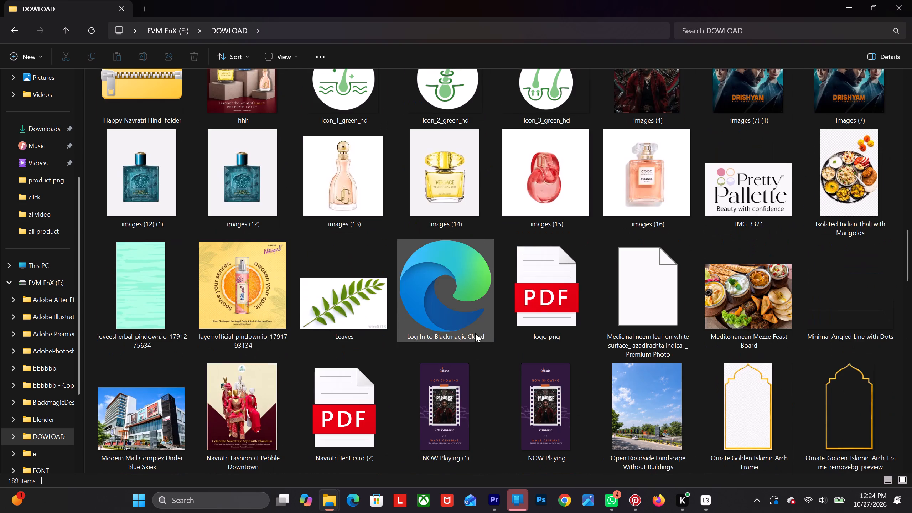
scroll(393, 366, "down", 2)
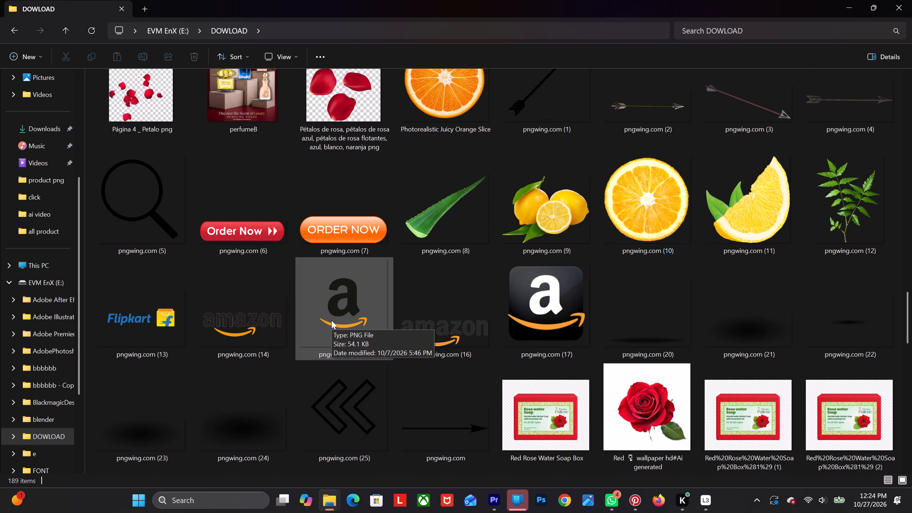
scroll(332, 321, "up", 4)
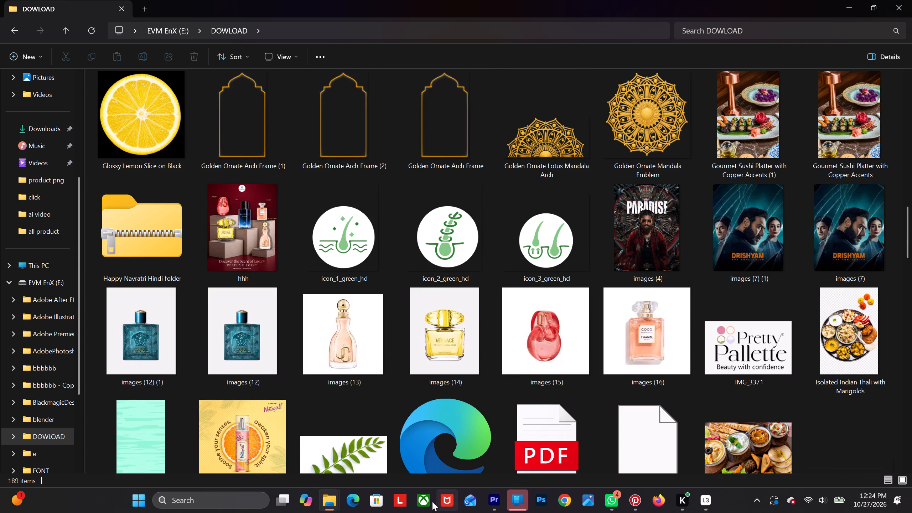
Switch to Microsoft Edge, search the web for "png wings" and open the PNGWing site from the results.
left_click(357, 499)
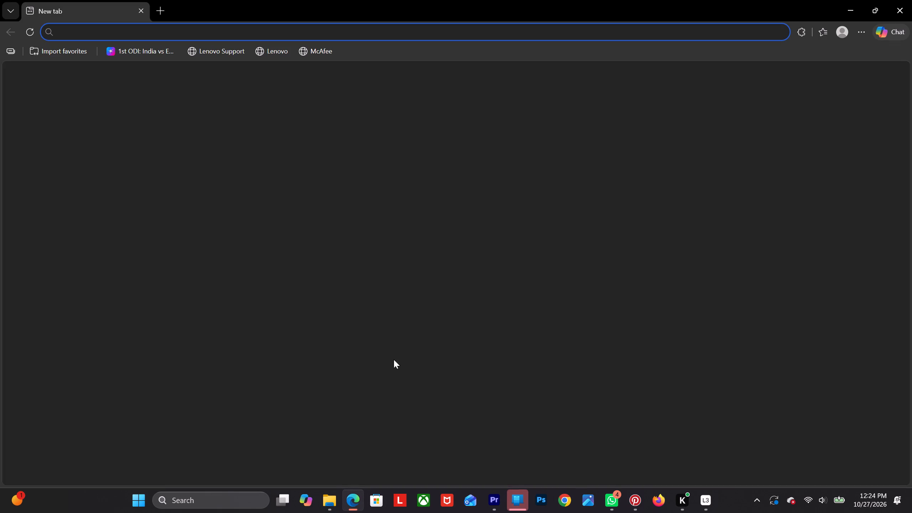
left_click(369, 110)
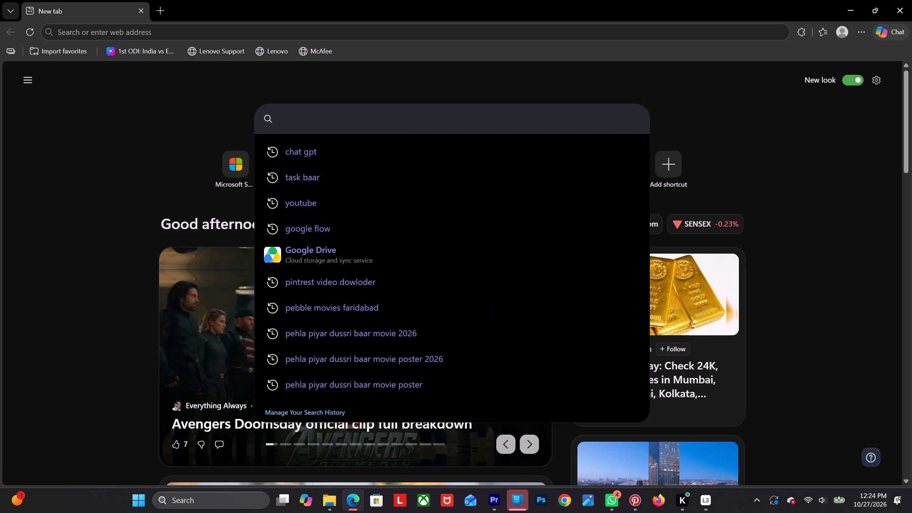
type("png wings")
key("space")
key("Return")
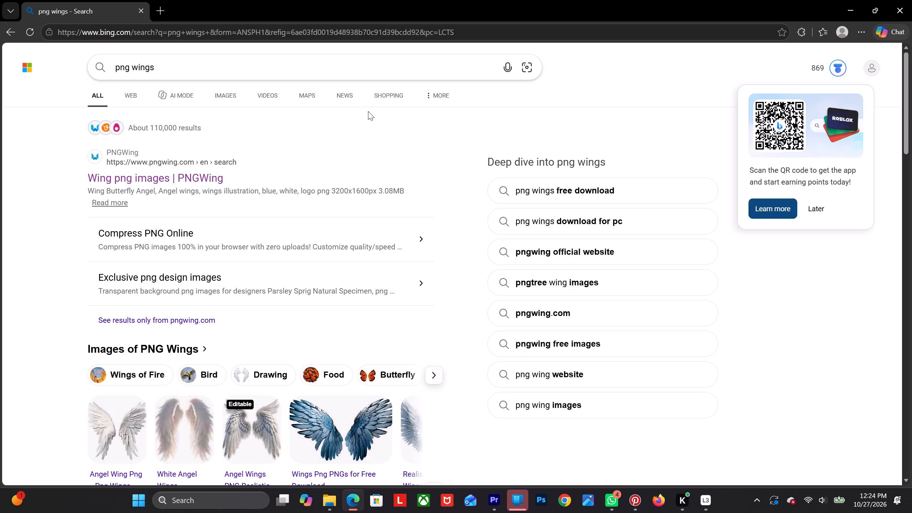
left_click(179, 173)
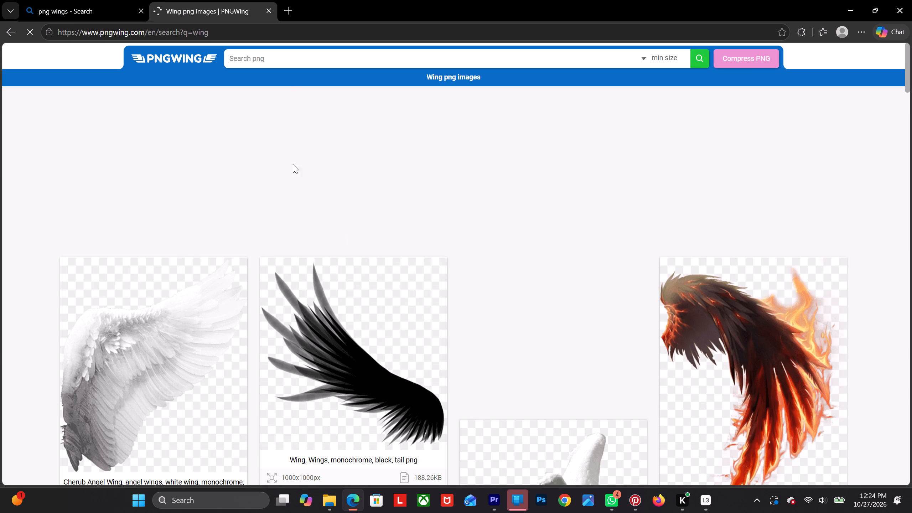
Search PNGWing for "website logo".
left_click(289, 56)
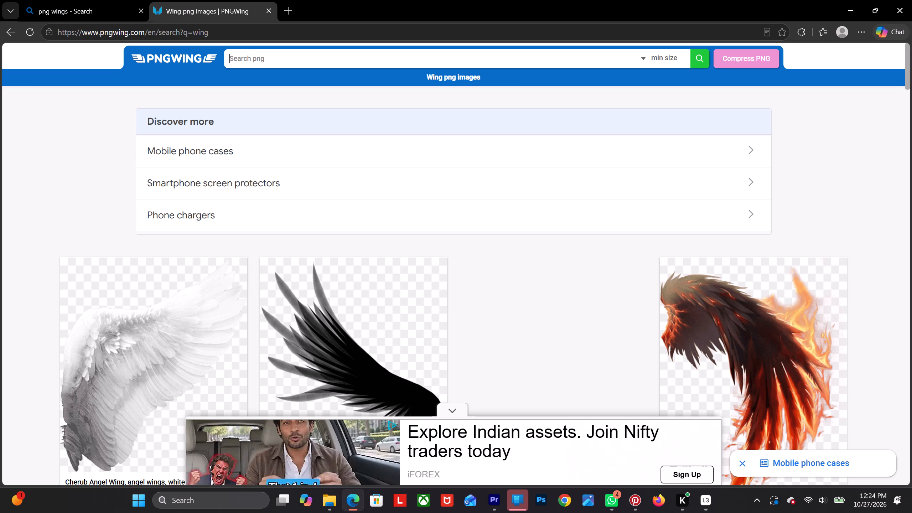
type("we")
type("bsite")
key("space")
type("logo")
key("space")
key("Return")
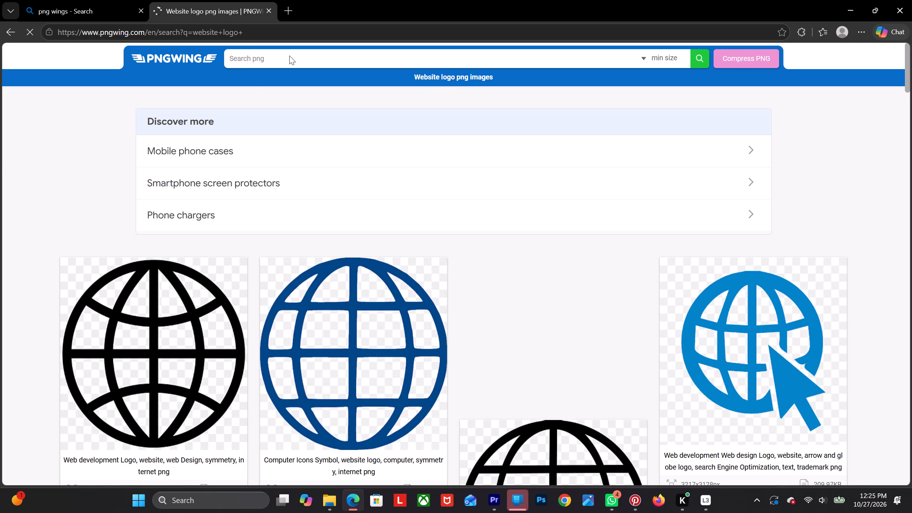
Open the black "World Globe, website logo" 2400x2400px result on PNGWing and continue to its download page, dismissing the advert.
scroll(240, 112, "down", 4)
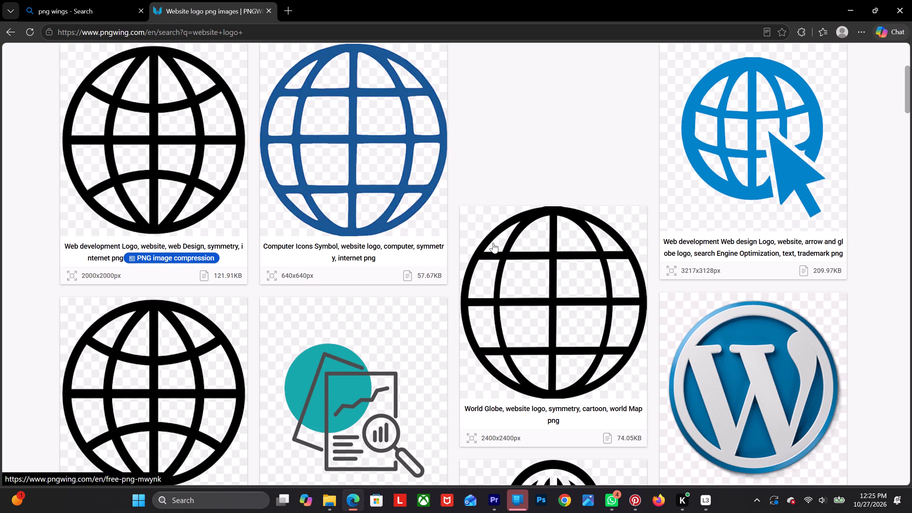
left_click(565, 275)
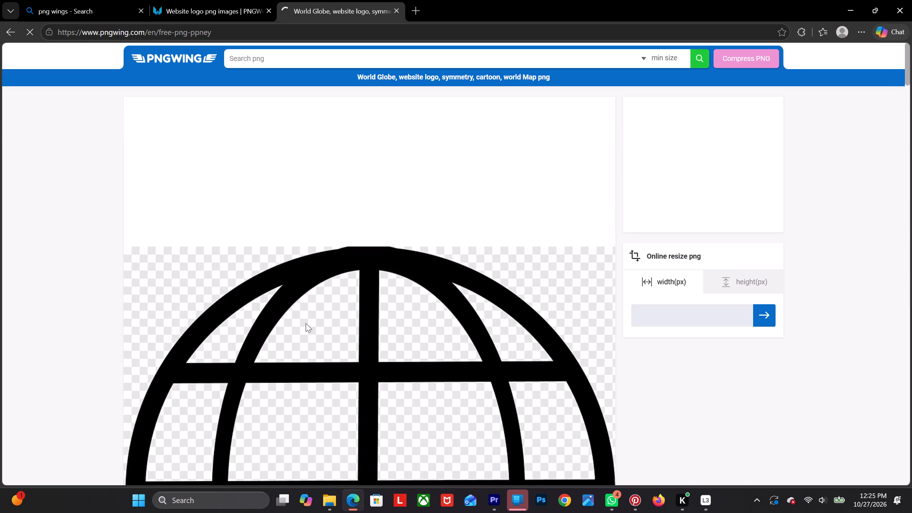
scroll(306, 323, "down", 12)
left_click(325, 322)
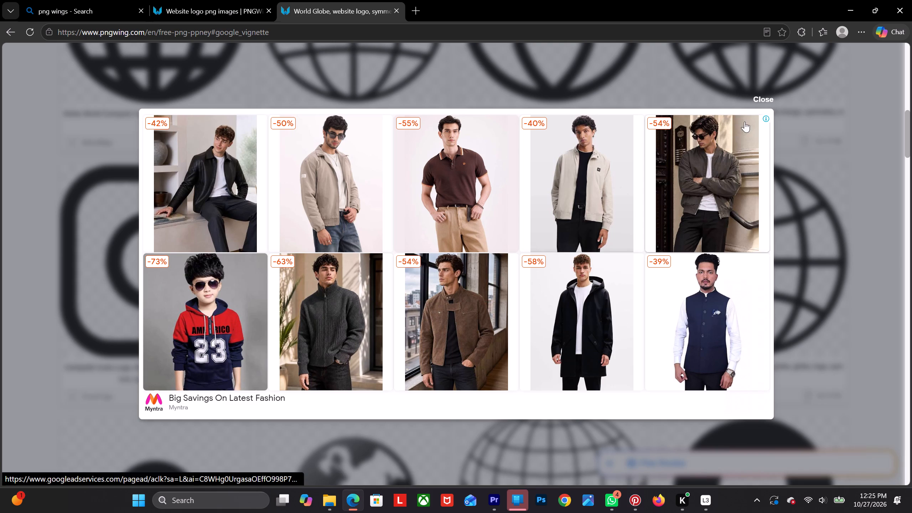
left_click(770, 96)
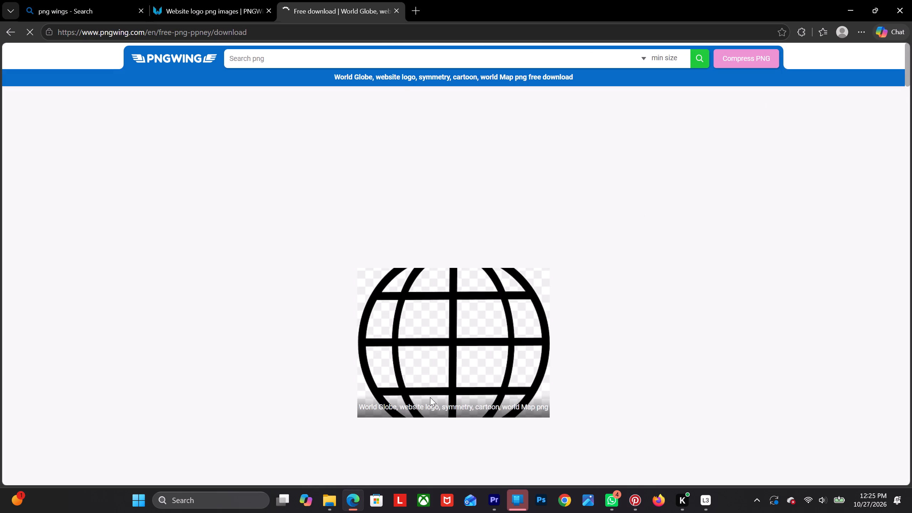
Download the World Globe PNG, completing the character-order verification.
scroll(430, 397, "down", 5)
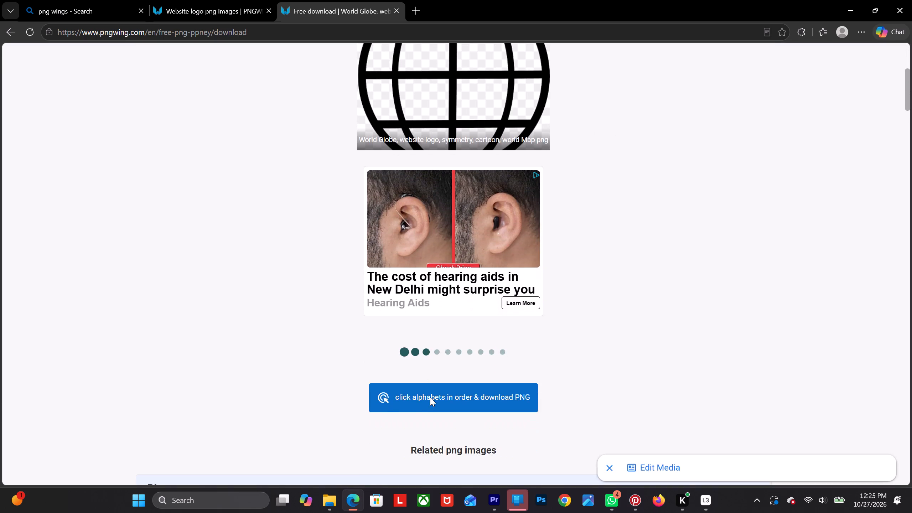
left_click(430, 397)
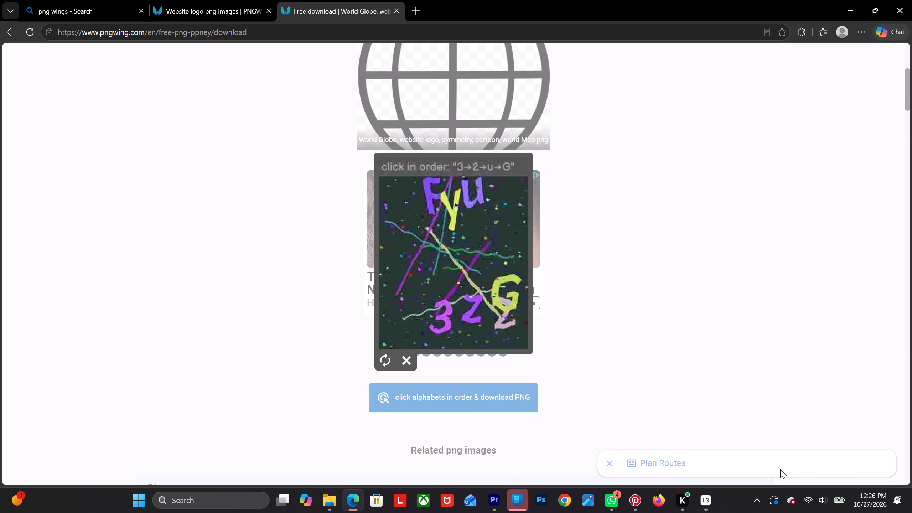
scroll(274, 333, "up", 4)
scroll(274, 333, "down", 4)
left_click(446, 305)
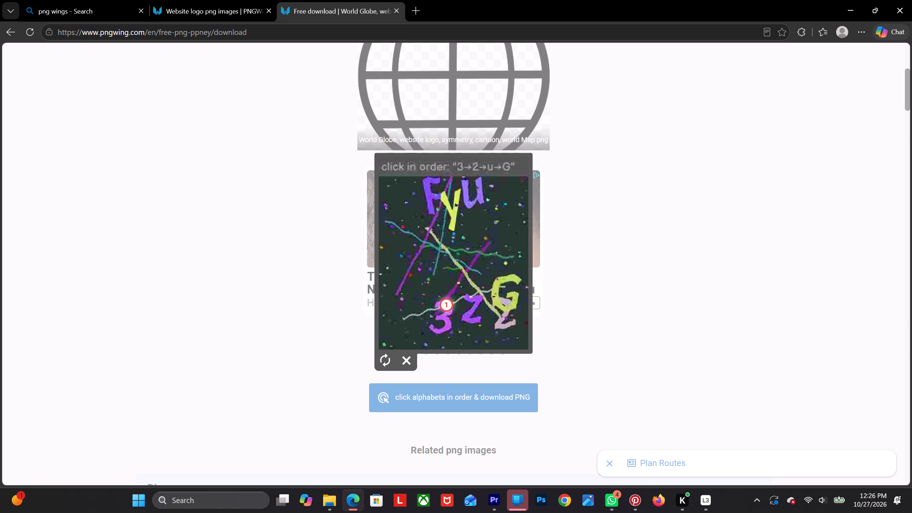
left_click_drag(501, 325, 497, 324)
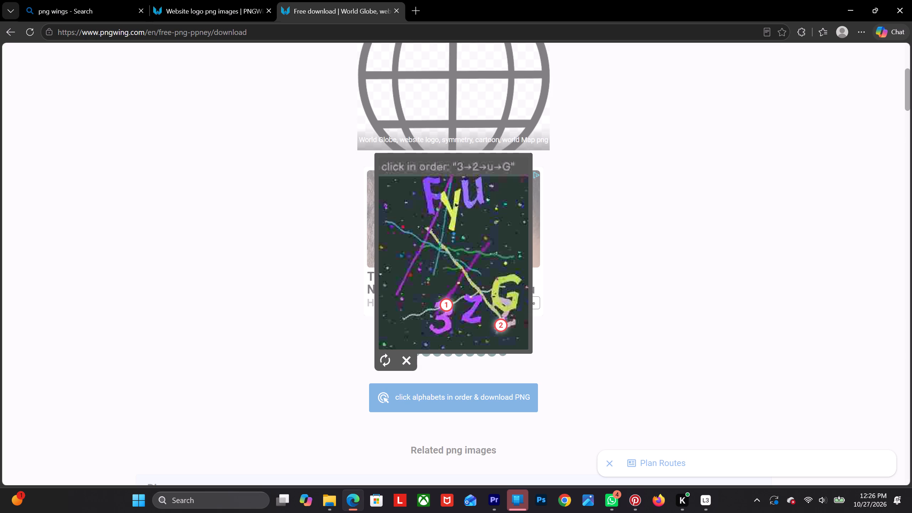
left_click(470, 202)
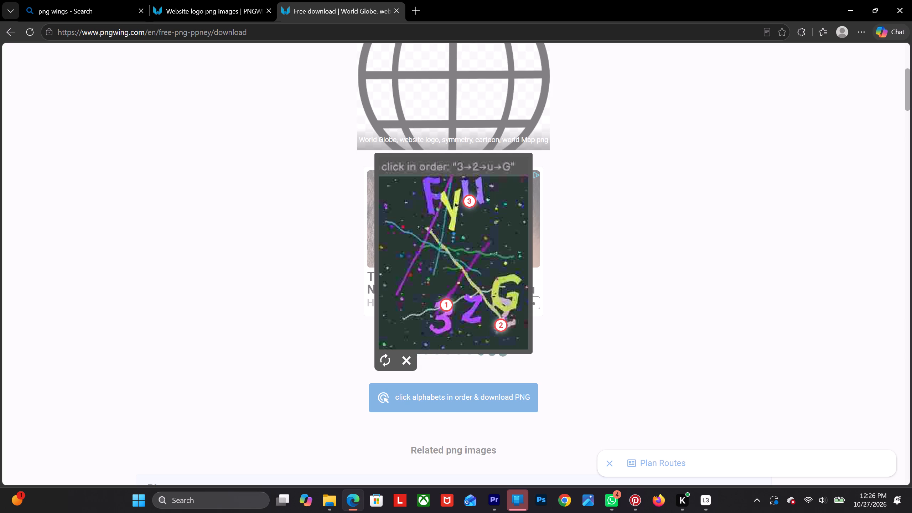
left_click(496, 279)
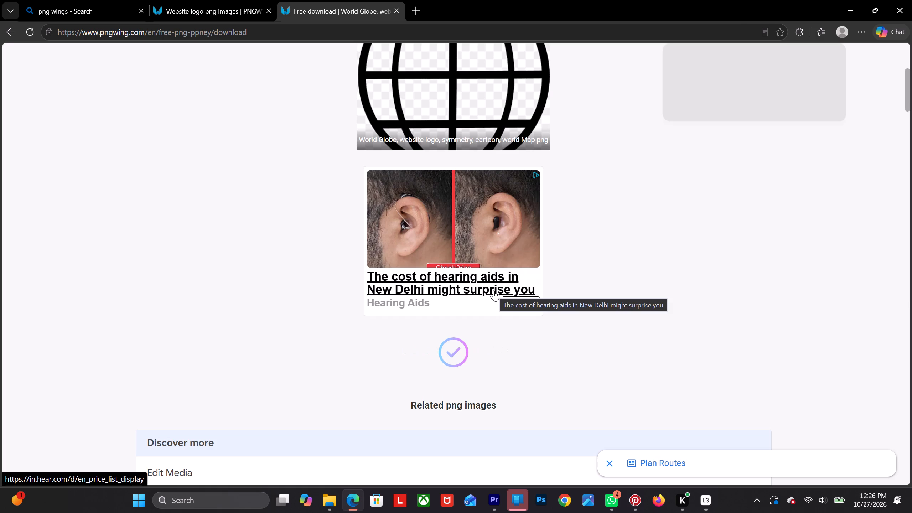
Switch to the Downloads folder in File Explorer and import the globe image pngwing.com (2) into the Premiere Pro project.
left_click(331, 509)
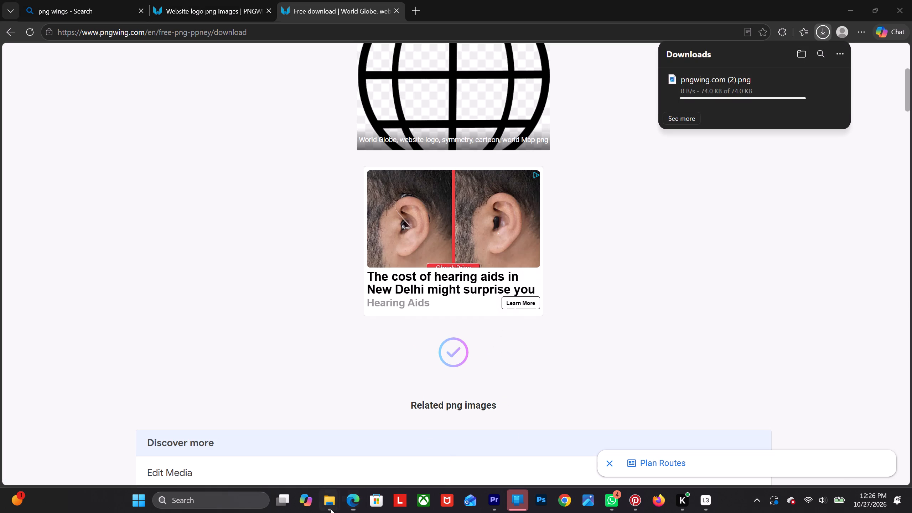
left_click(310, 478)
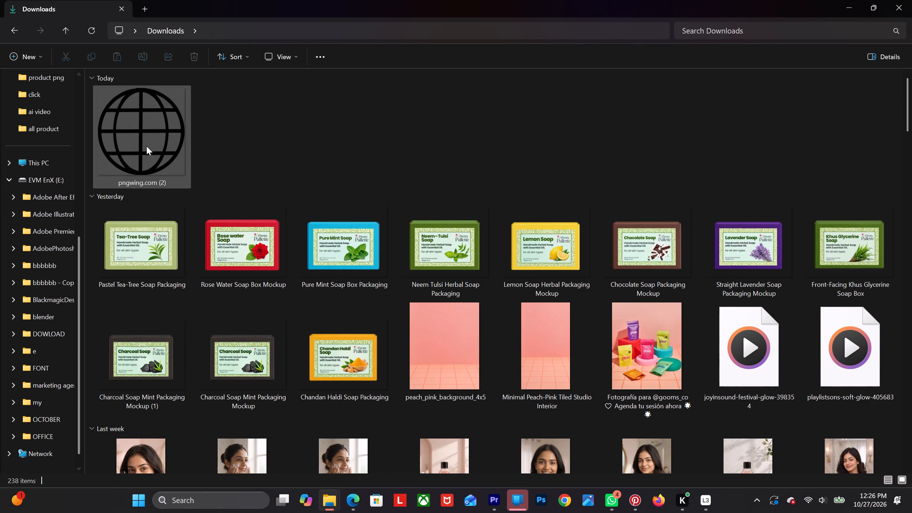
left_click(146, 146)
left_click_drag(139, 139, 450, 438)
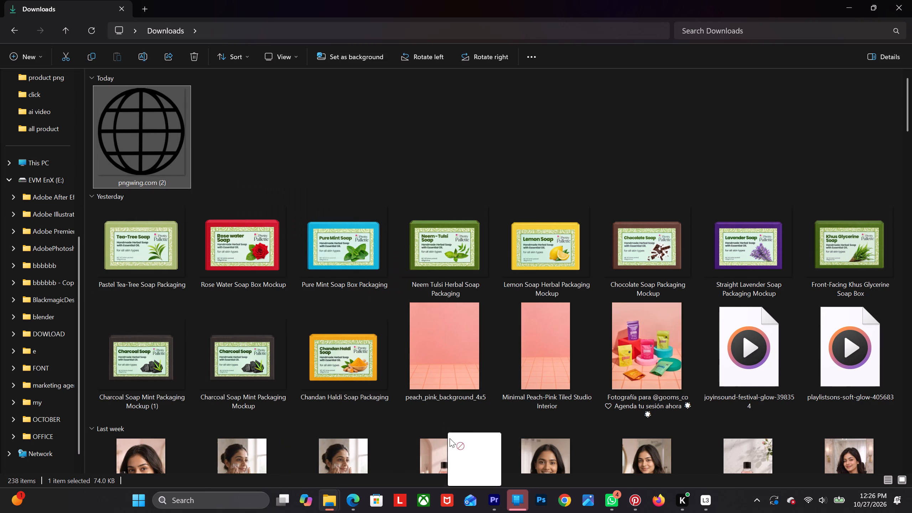
left_click_drag(450, 438, 399, 346)
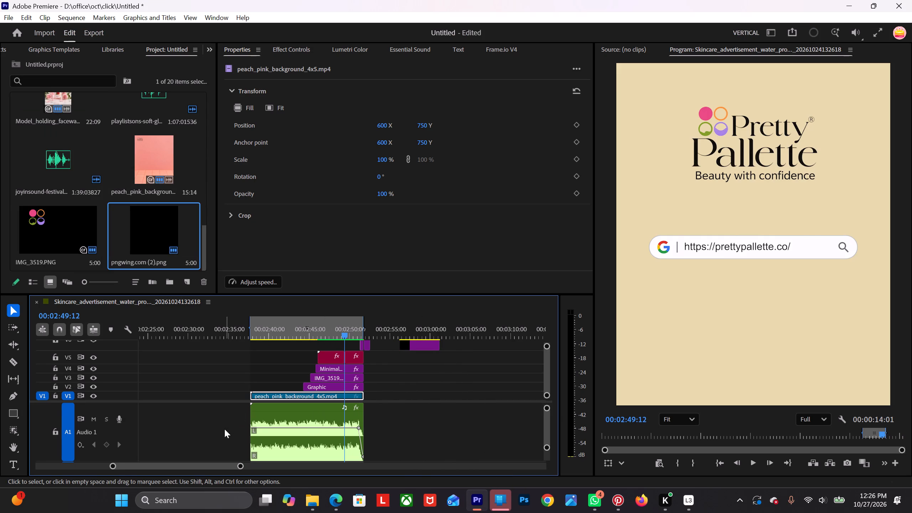
Collapse the Audio 1 track to minimum height and enlarge the timeline's video-track area down to the audio track.
left_click_drag(115, 460, 117, 451)
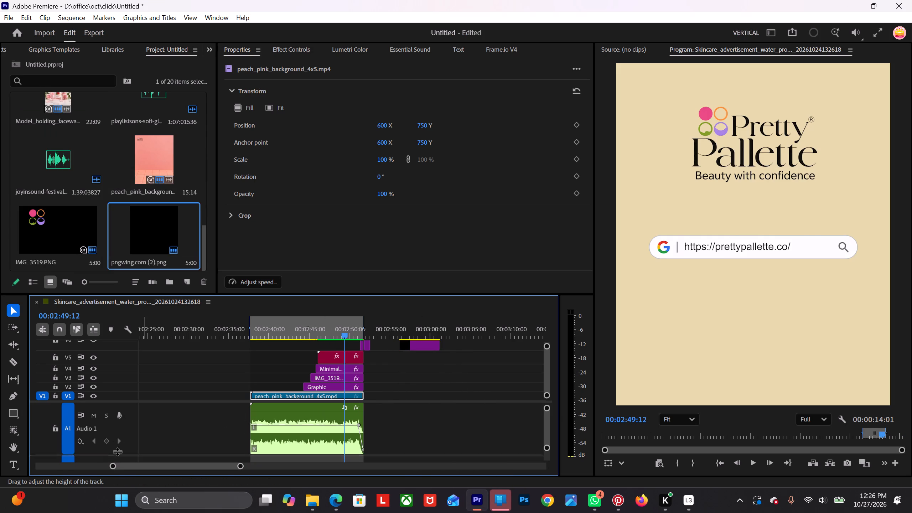
left_click_drag(117, 451, 124, 403)
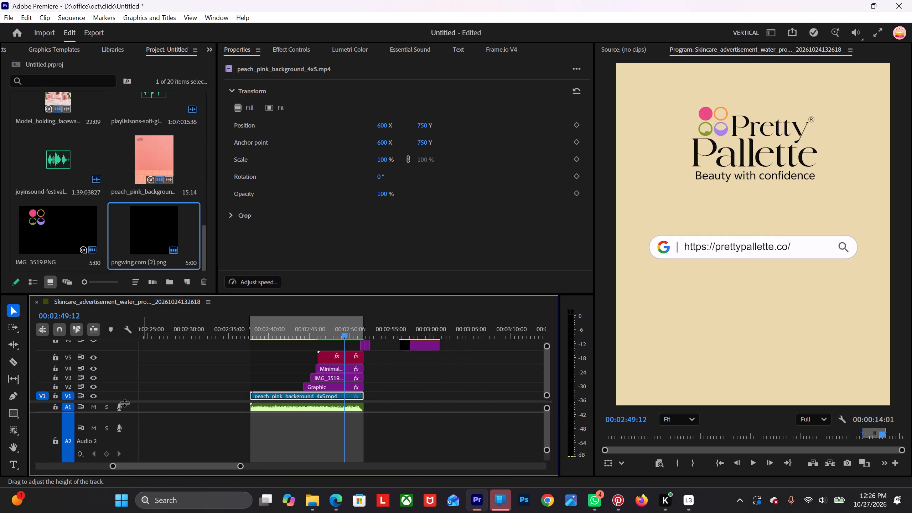
left_click_drag(124, 403, 125, 398)
left_click_drag(127, 401, 125, 427)
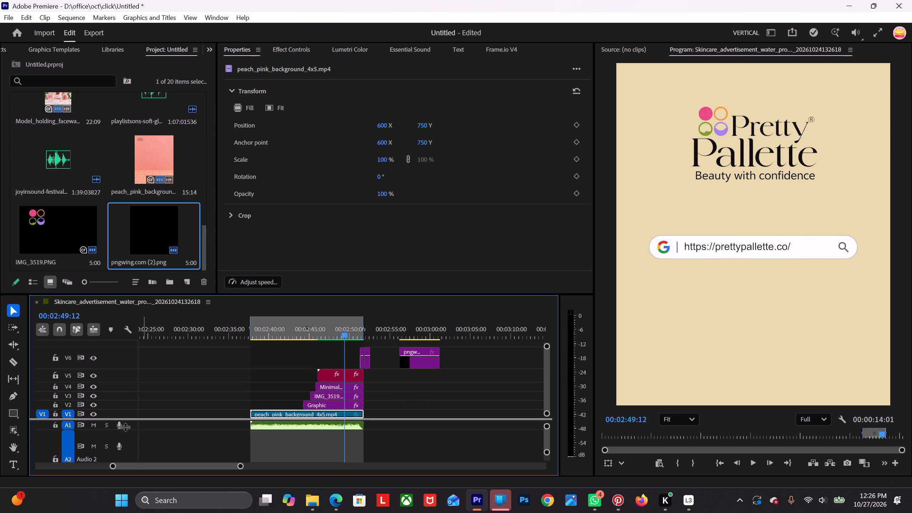
left_click_drag(125, 427, 124, 449)
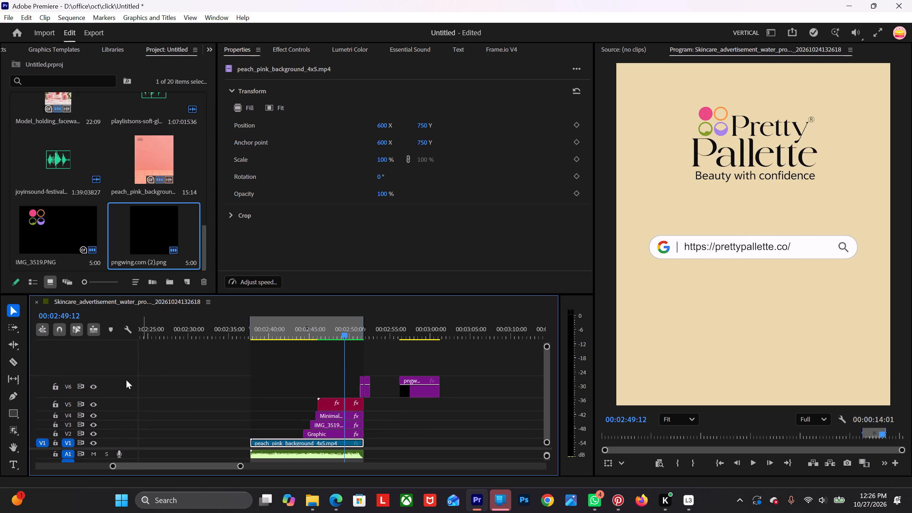
Reduce the heights of video tracks V5 and V6 to match the other collapsed video tracks.
left_click_drag(123, 400, 122, 424)
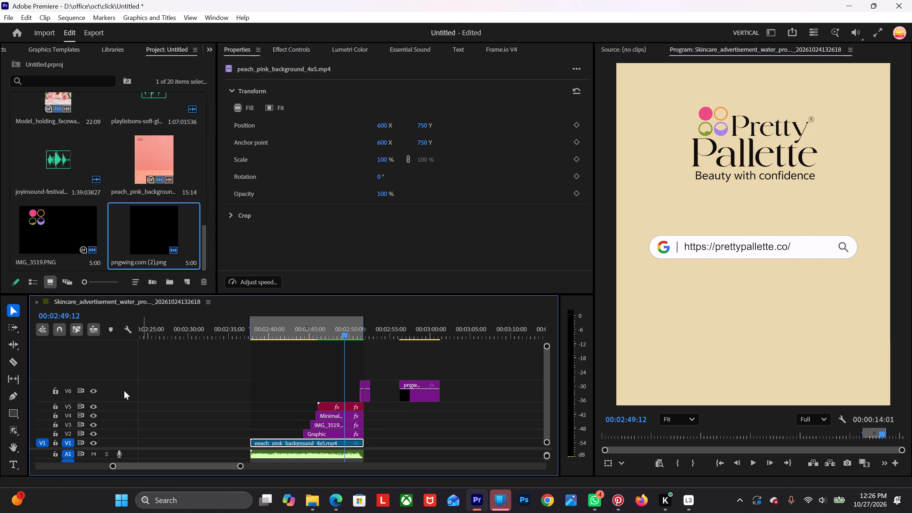
left_click_drag(125, 383, 125, 431)
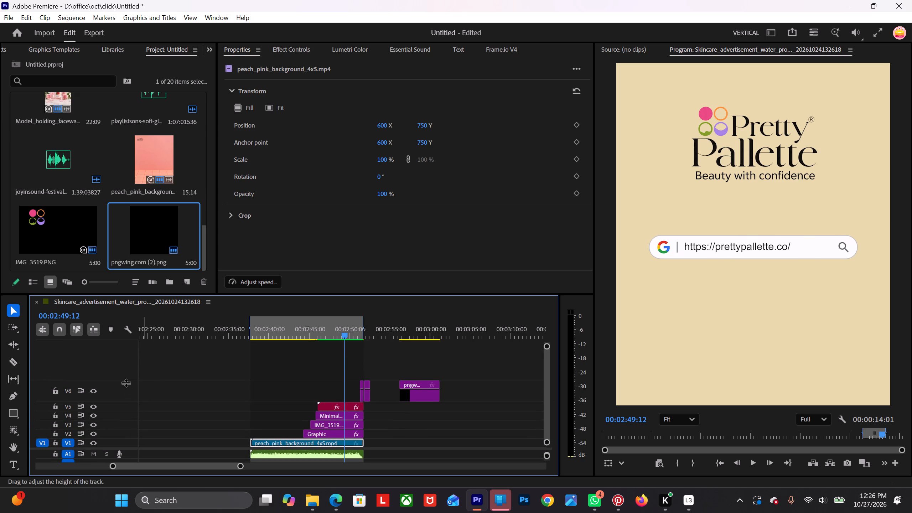
left_click_drag(125, 382, 125, 409)
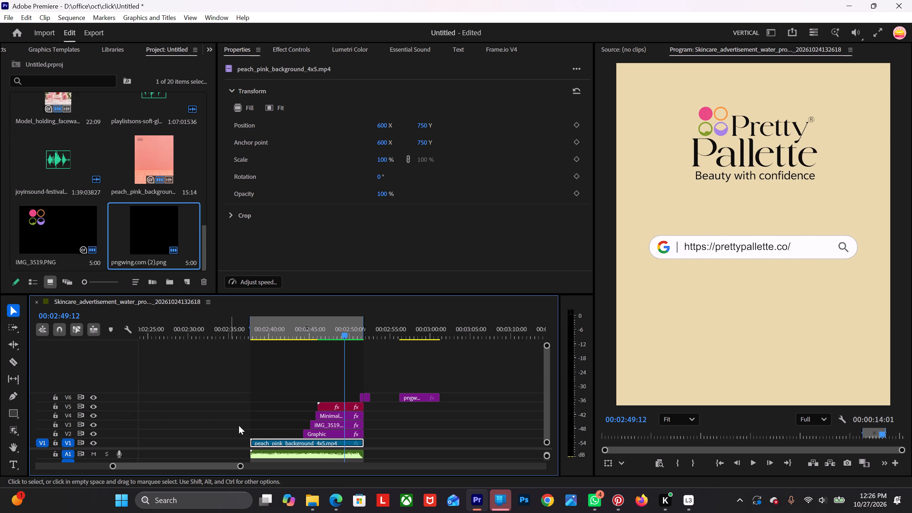
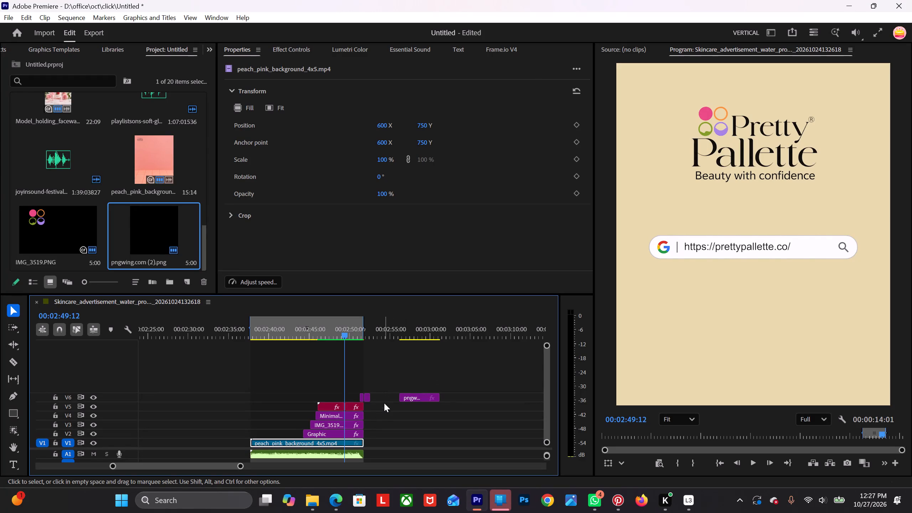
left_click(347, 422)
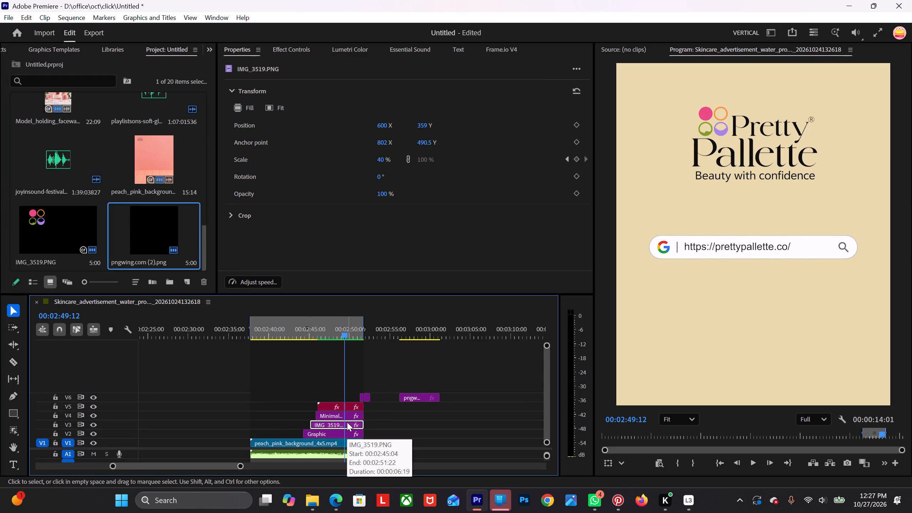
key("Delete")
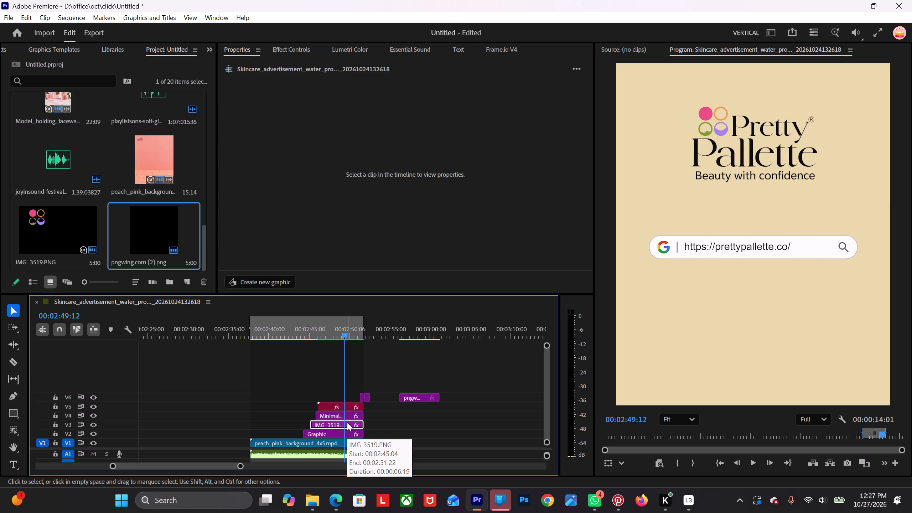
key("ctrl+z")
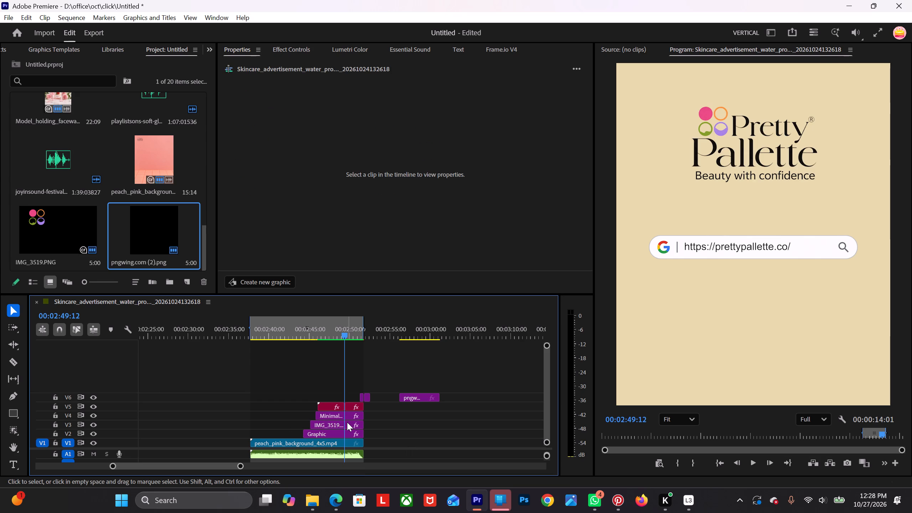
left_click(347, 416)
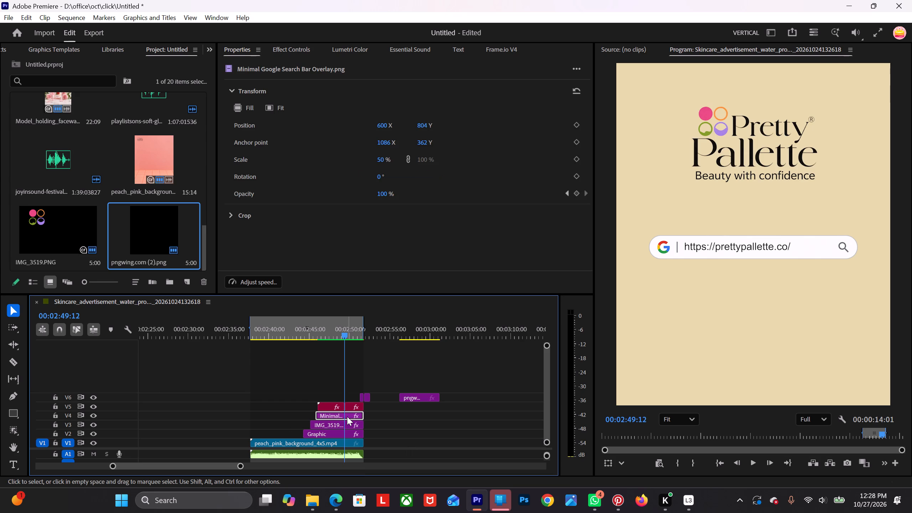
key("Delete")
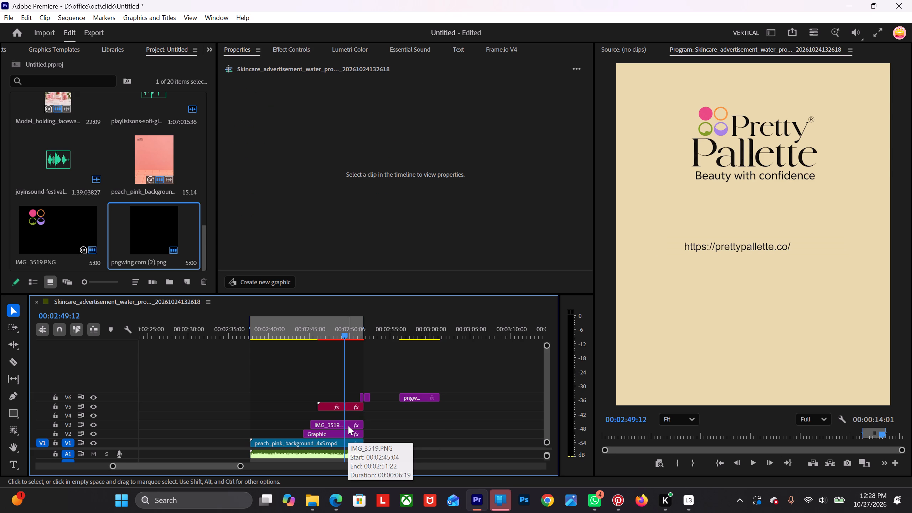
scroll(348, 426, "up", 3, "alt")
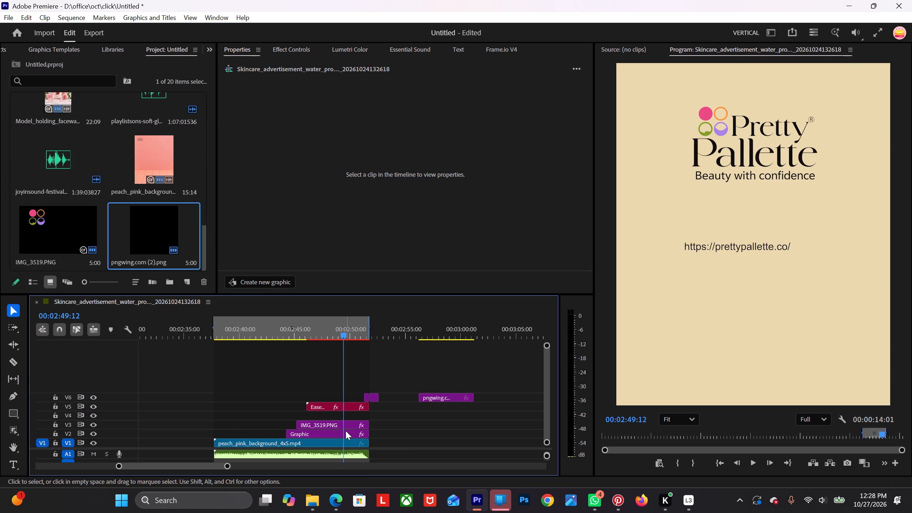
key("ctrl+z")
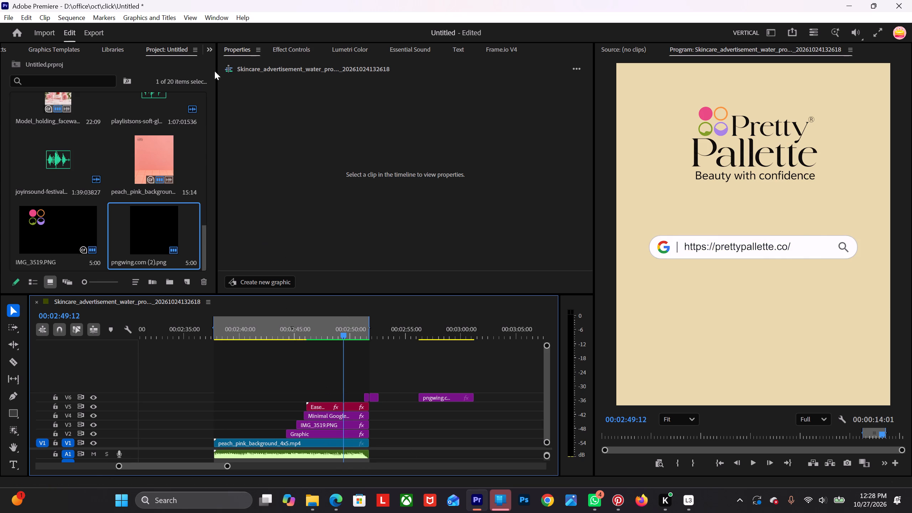
Move the Google search bar overlay and both URL text clips down together into the lower part of the frame.
left_click(296, 50)
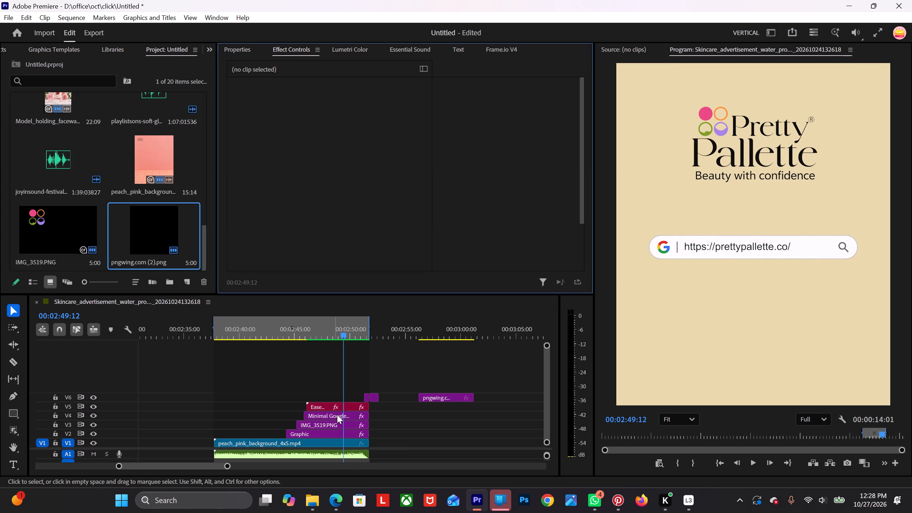
left_click(318, 414)
left_click(315, 406, "ctrl")
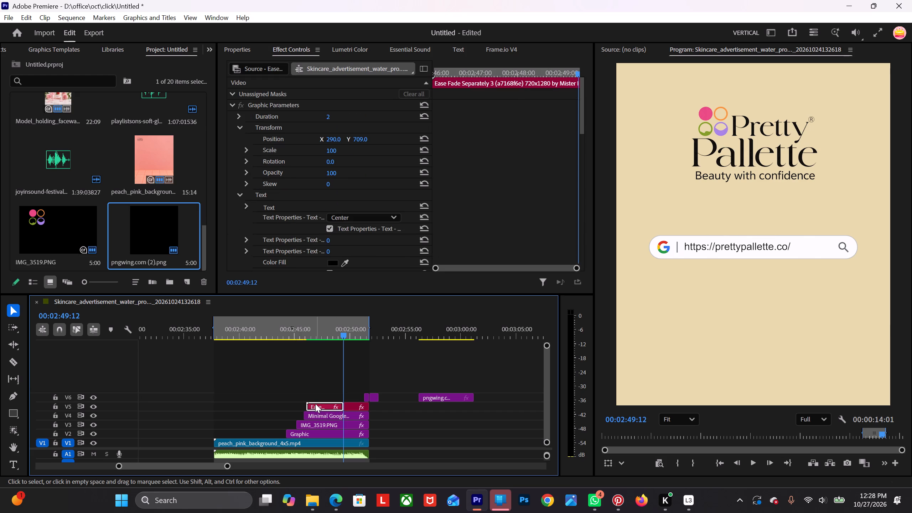
left_click_drag(297, 391, 346, 413)
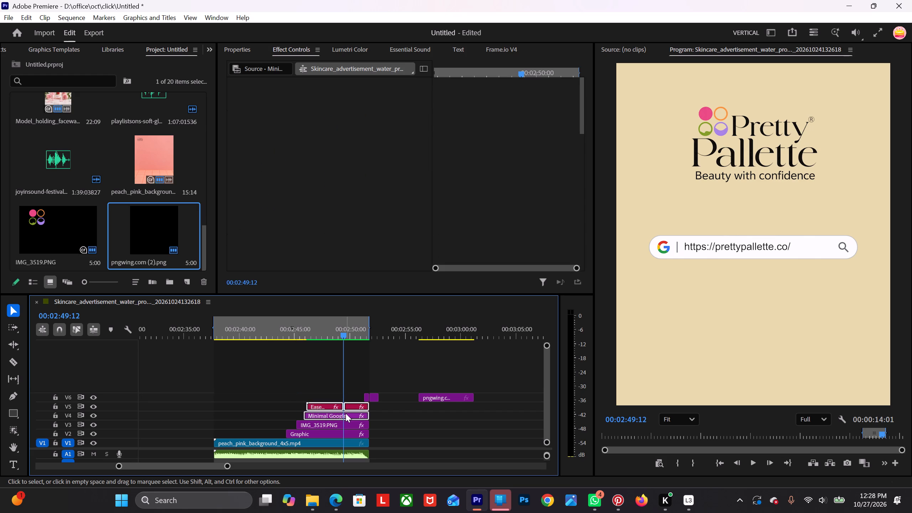
left_click(250, 49)
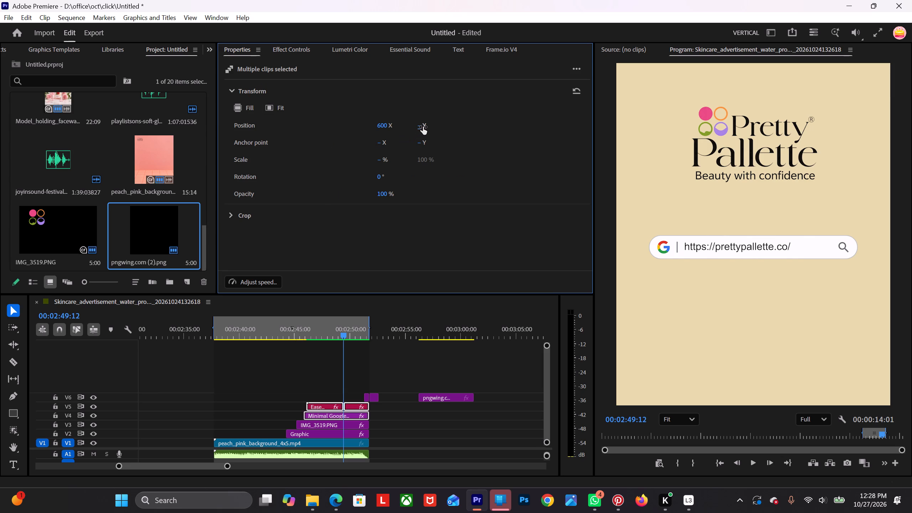
left_click_drag(423, 127, 546, 149)
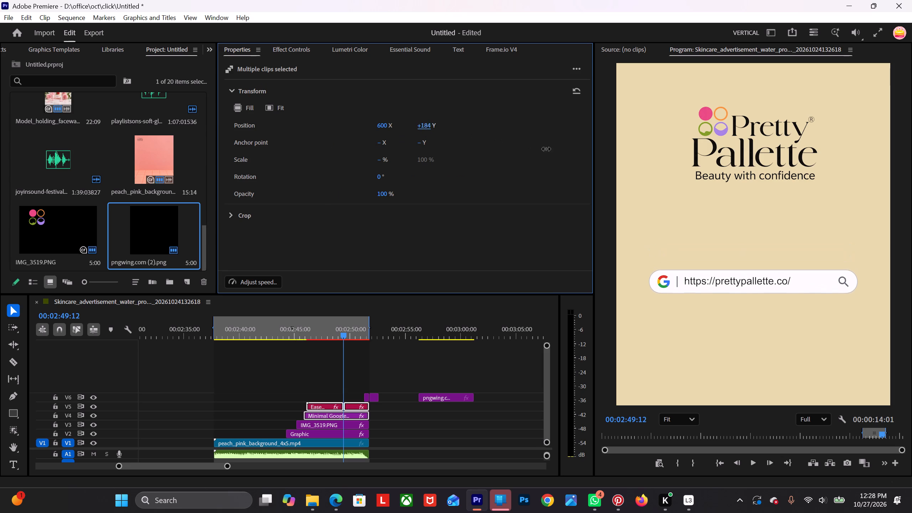
left_click_drag(546, 149, 598, 162)
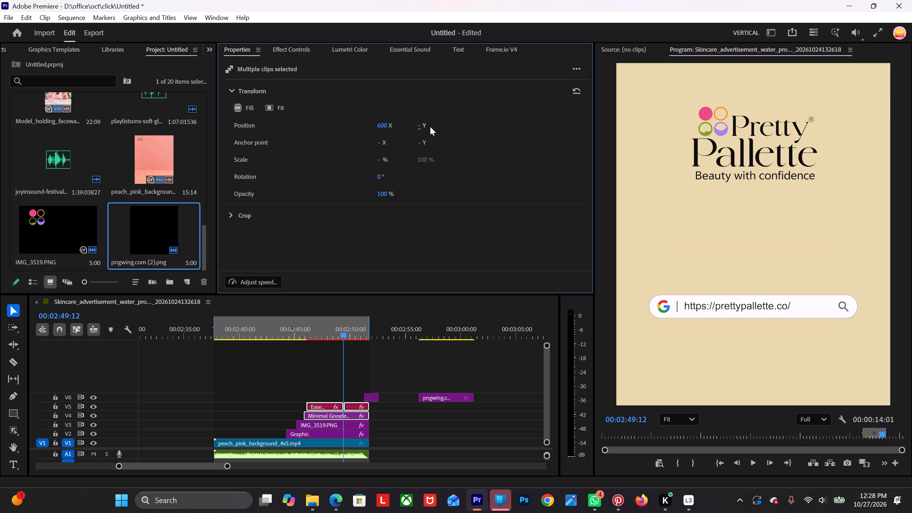
left_click_drag(430, 126, 468, 130)
left_click_drag(424, 126, 502, 129)
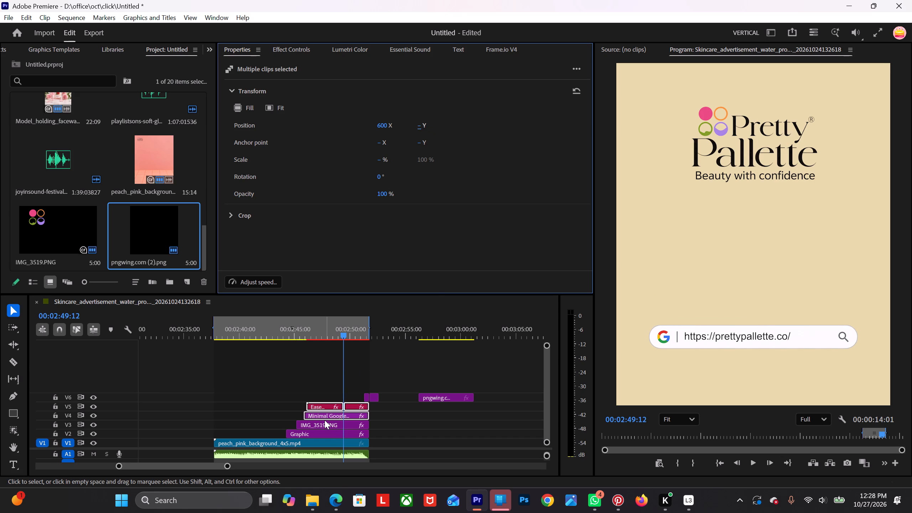
Switch to File Explorer to get the Amazon and Flipkart logo images.
left_click(307, 504)
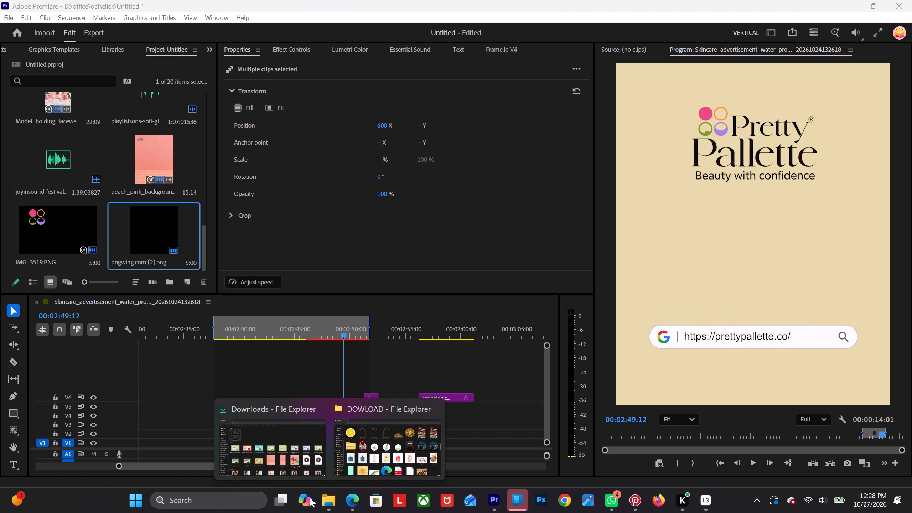
Add the Amazon and Flipkart logo images, pngwing.com (18) and (19), from Downloads to the Premiere sequence on a new track above V6.
left_click(300, 465)
scroll(254, 402, "up", 1)
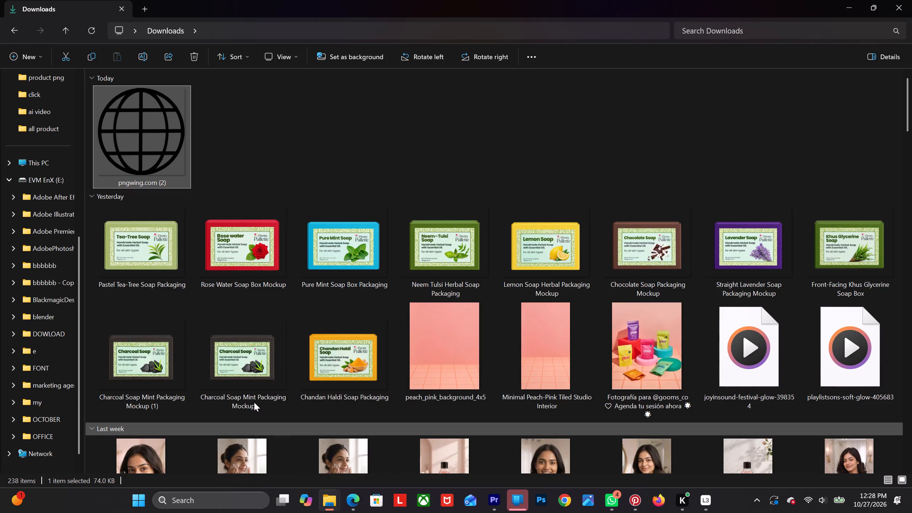
scroll(254, 402, "up", 2)
scroll(254, 402, "down", 20)
scroll(254, 402, "down", 11)
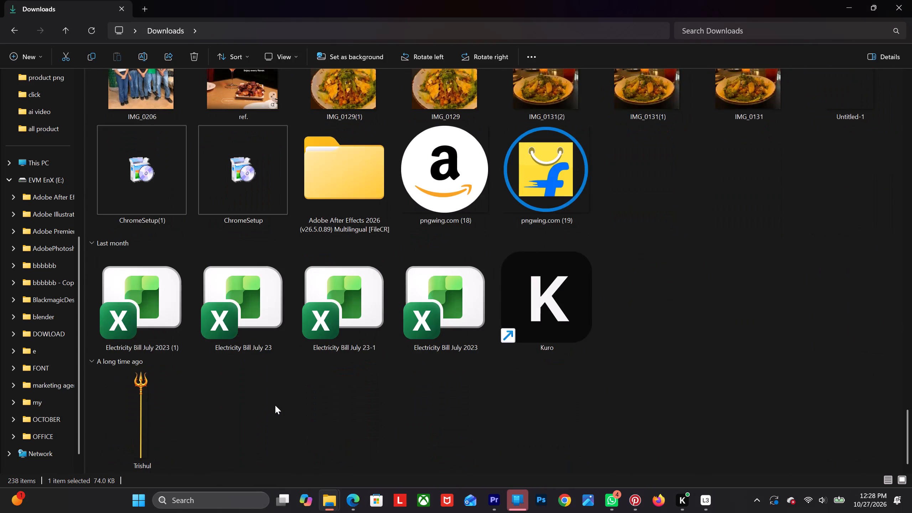
left_click(548, 160)
left_click(435, 185, "ctrl")
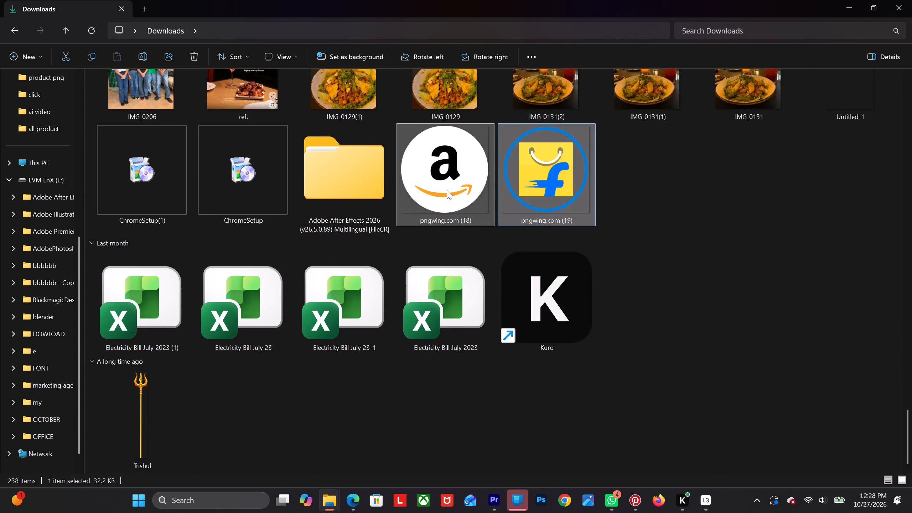
left_click_drag(453, 181, 501, 498)
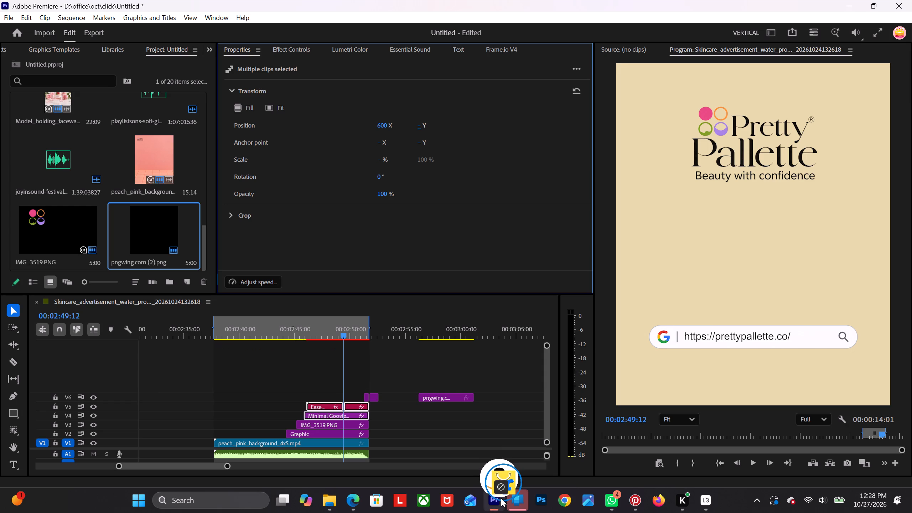
left_click_drag(501, 498, 317, 373)
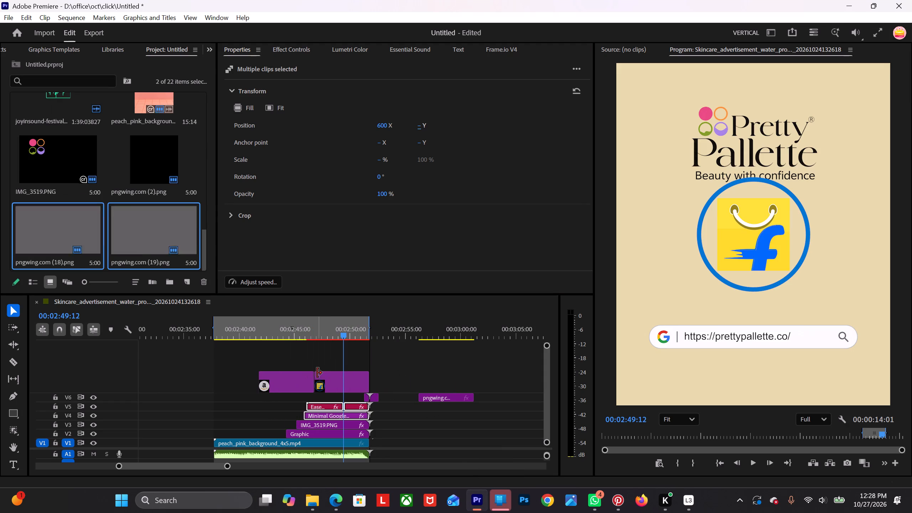
Move the two short text clips from V6 up to a new track V8, just past the end of the background clip.
scroll(316, 373, "up", 3)
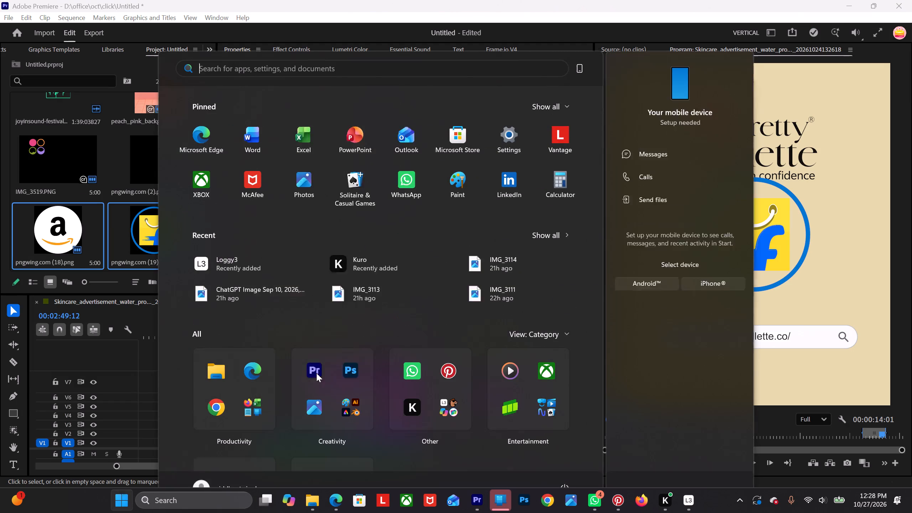
left_click(123, 376)
scroll(318, 395, "down", 5)
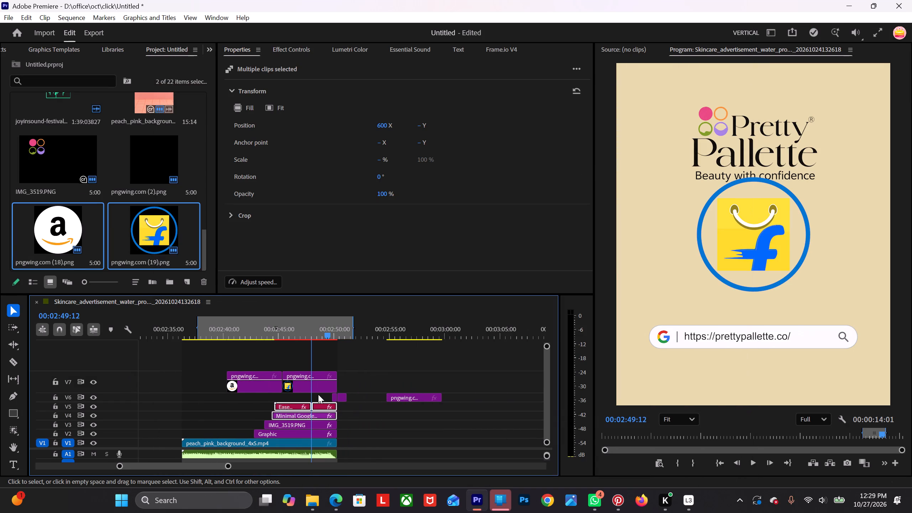
scroll(309, 393, "up", 11, "alt")
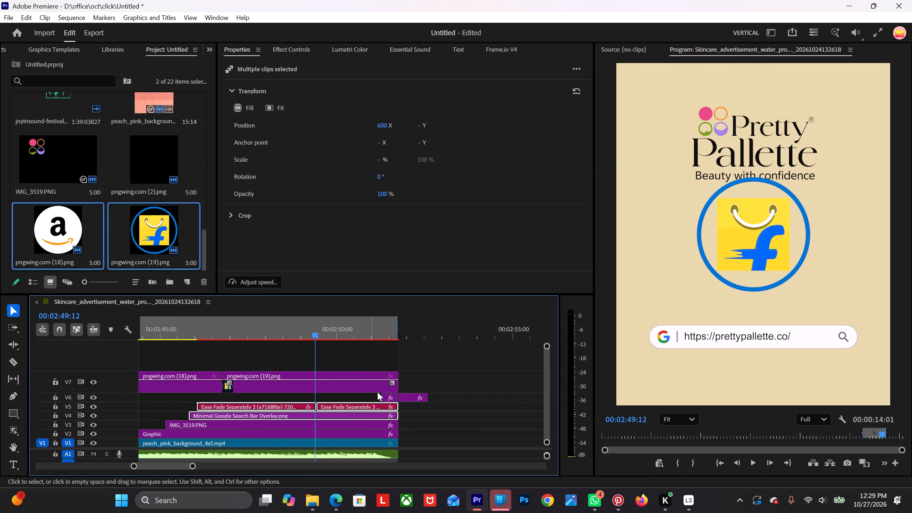
left_click_drag(372, 398, 410, 400)
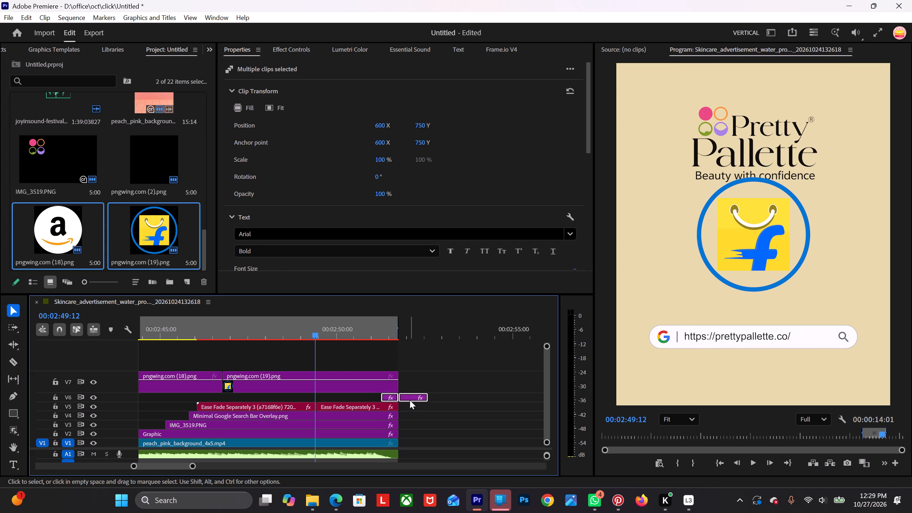
left_click_drag(410, 400, 423, 361)
Reduce the heights of video tracks V7 and V8 to match the other collapsed video tracks.
scroll(280, 378, "down", 3)
scroll(280, 378, "up", 5)
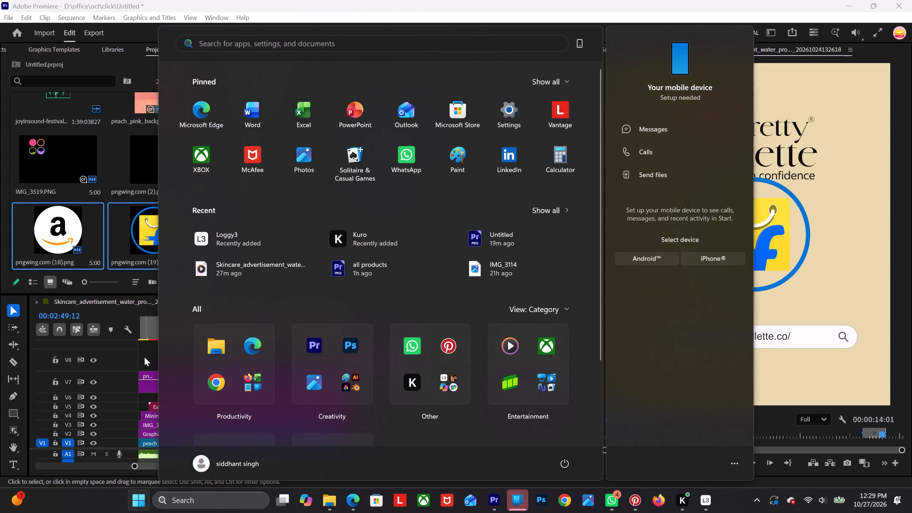
left_click(145, 358)
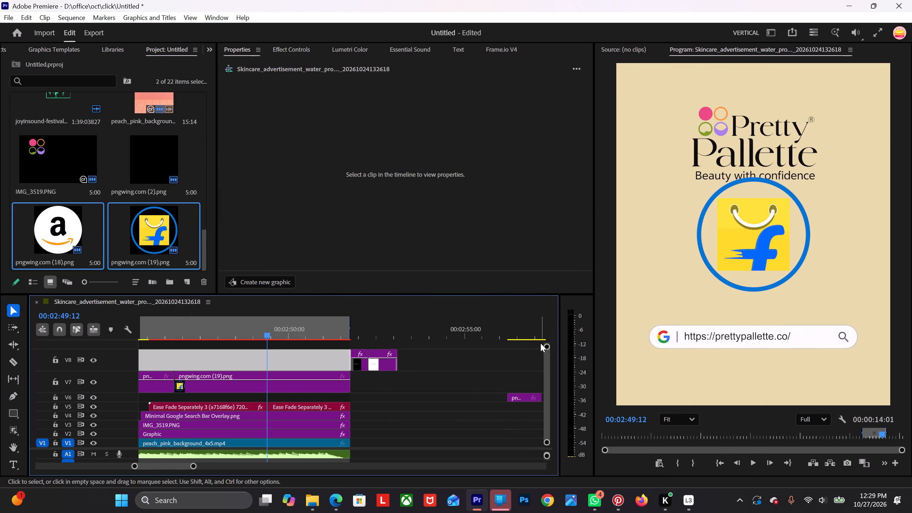
left_click_drag(547, 346, 548, 324)
scroll(196, 374, "up", 8)
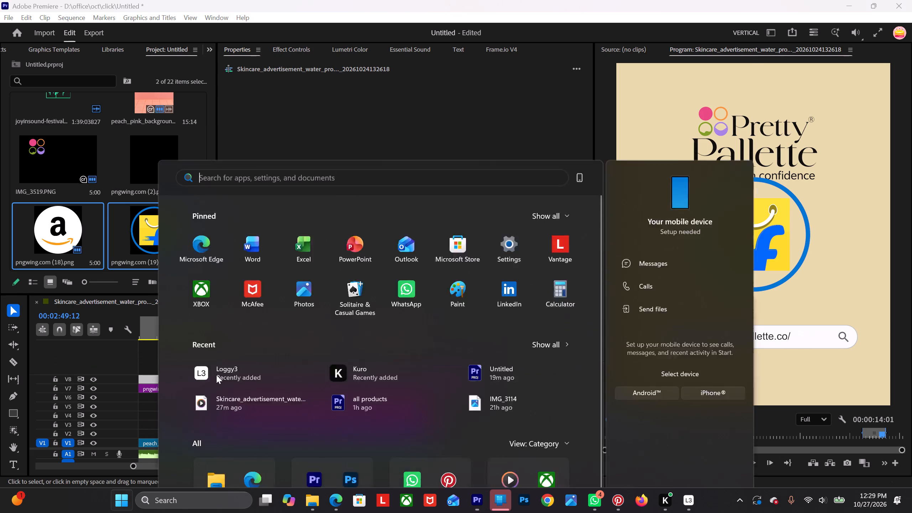
scroll(216, 375, "up", 1)
left_click(145, 355)
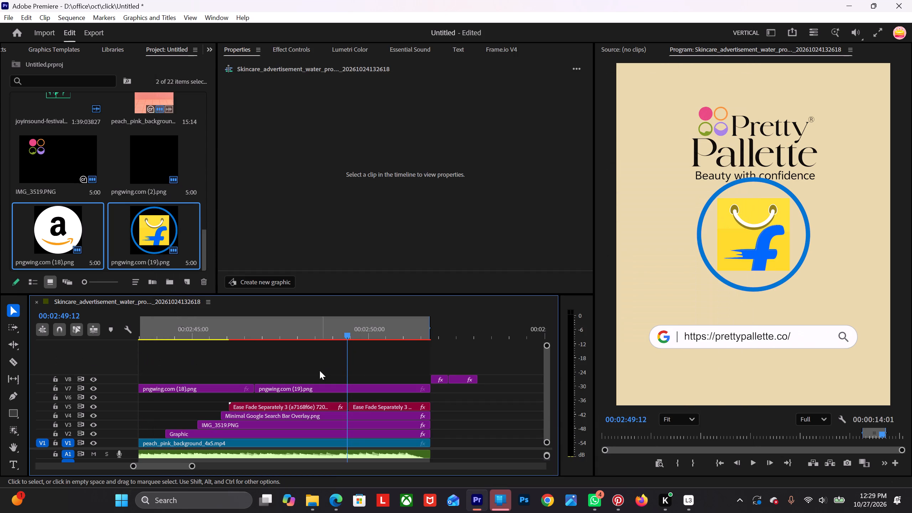
Place the Flipkart logo clip on V6 and stack the Amazon logo clip over it on V7, both ending with the background.
scroll(319, 370, "up", 1)
left_click_drag(363, 389, 363, 396)
left_click_drag(230, 389, 371, 392)
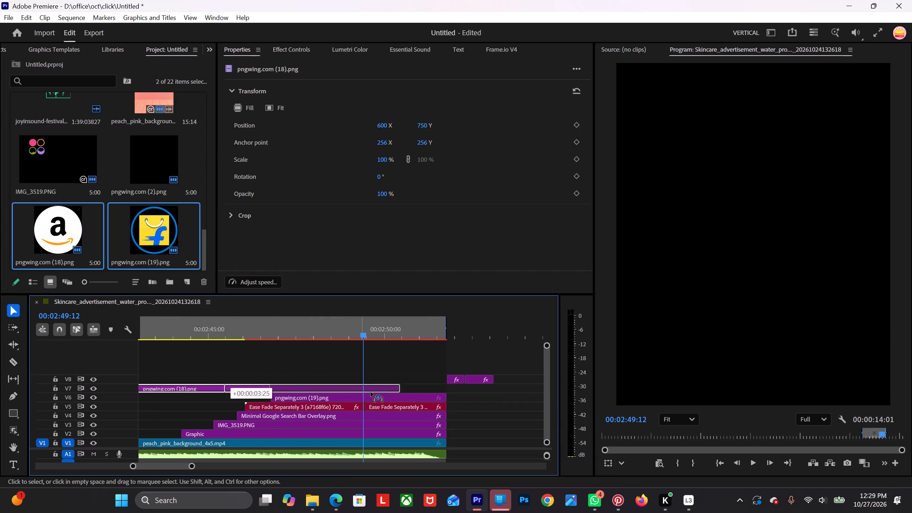
left_click_drag(371, 392, 404, 392)
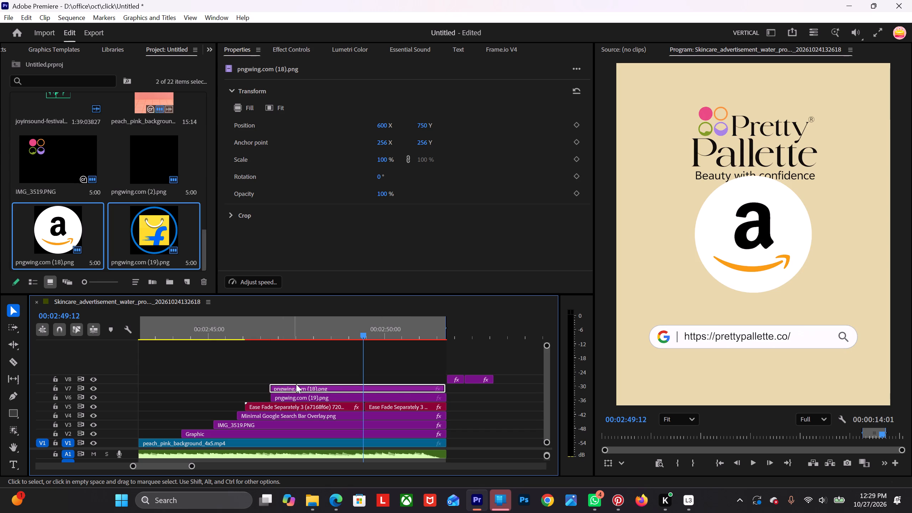
Line up the start of the Amazon logo clip on V7 with the start of the Flipkart logo clip on V6.
left_click_drag(360, 331, 251, 383)
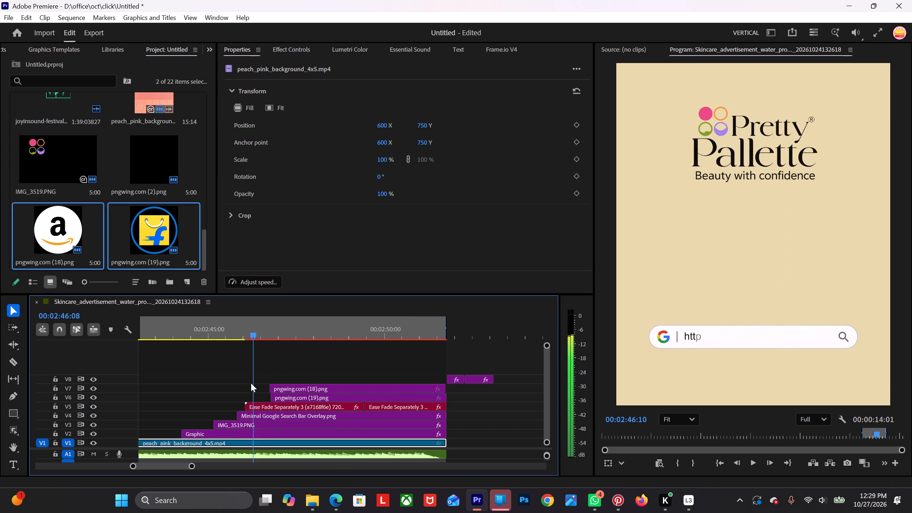
left_click_drag(251, 383, 266, 387)
scroll(266, 387, "up", 8, "alt")
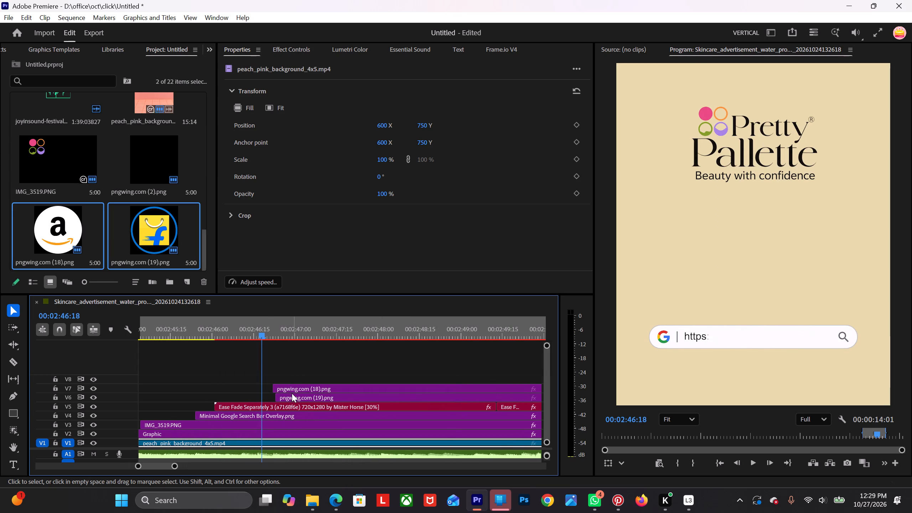
left_click_drag(280, 388, 283, 388)
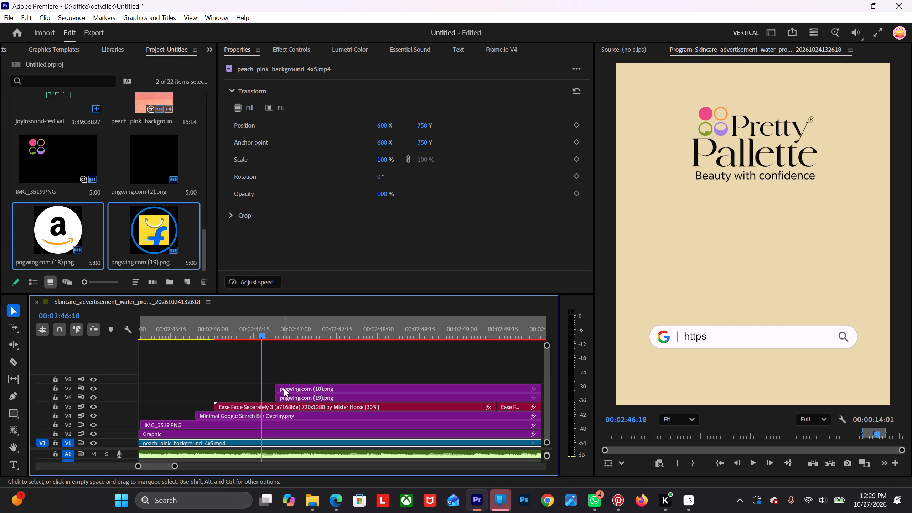
Play the sequence up to 00:02:47:07, over both logo clips, and select the Amazon logo clip on V7.
scroll(284, 388, "down", 1)
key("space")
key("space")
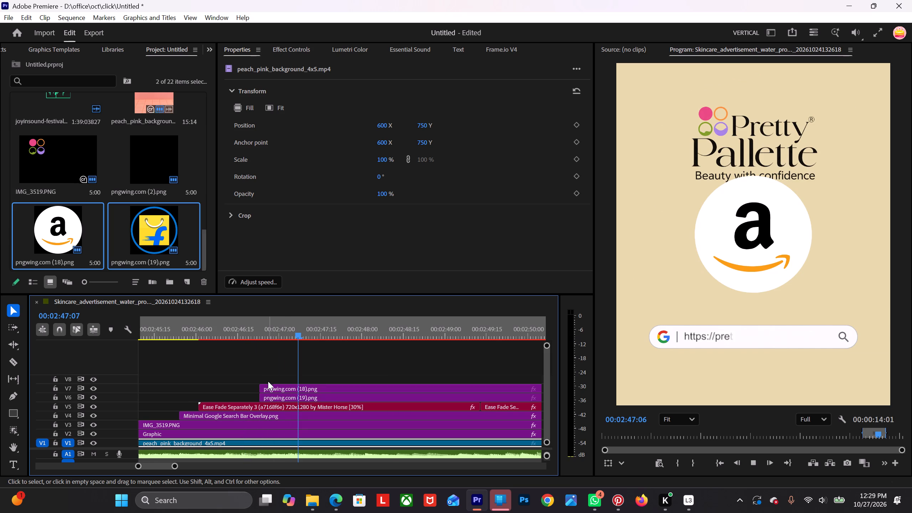
left_click(269, 388)
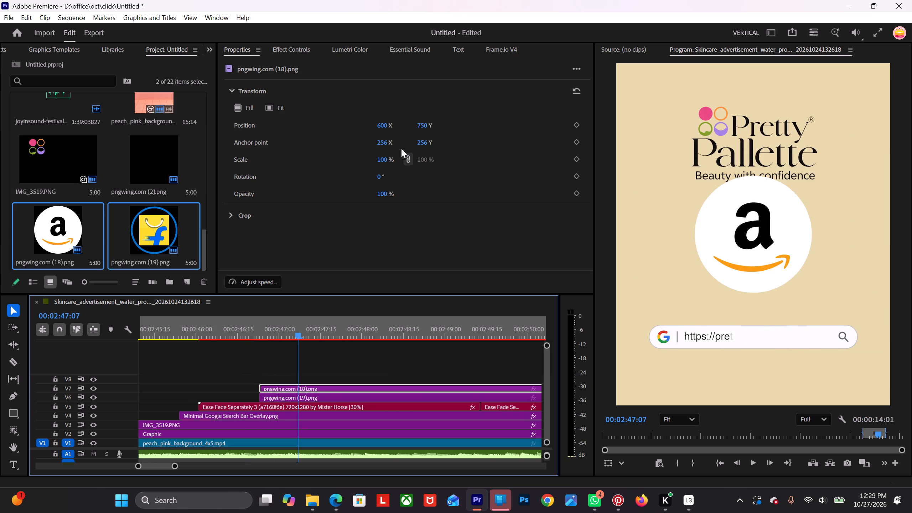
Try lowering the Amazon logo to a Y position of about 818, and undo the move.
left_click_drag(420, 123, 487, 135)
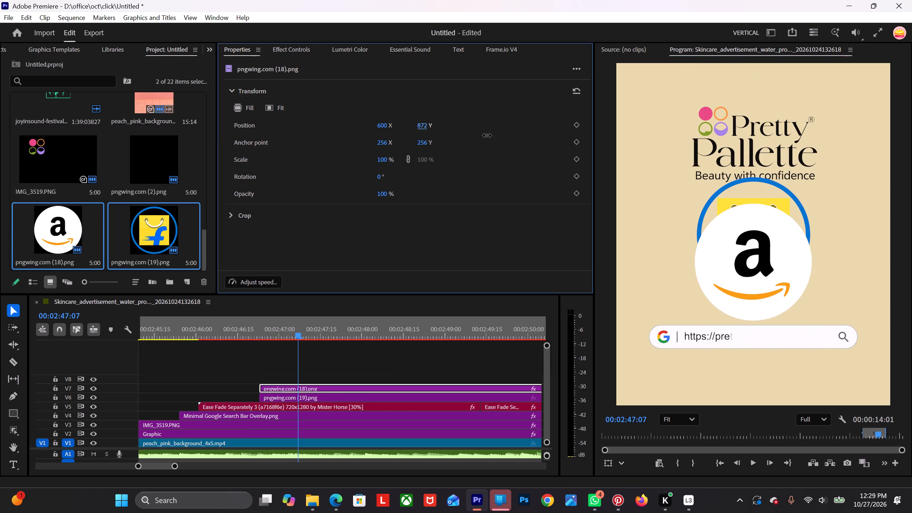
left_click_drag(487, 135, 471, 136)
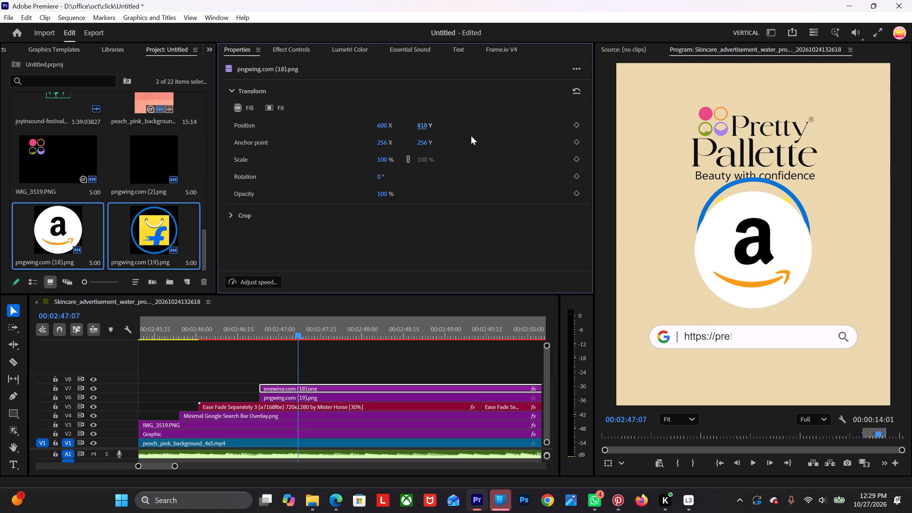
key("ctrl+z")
Set the Amazon logo's scale to 50%.
left_click_drag(383, 156, 369, 167)
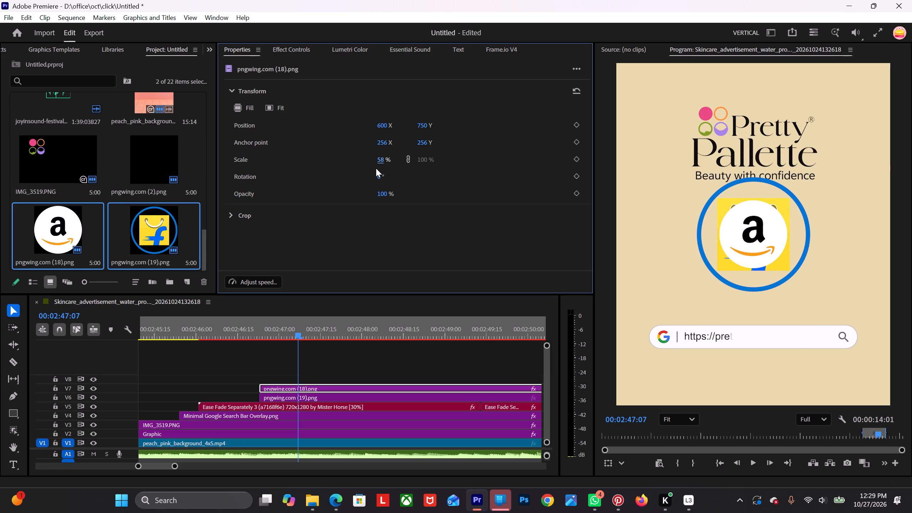
left_click_drag(381, 162, 377, 164)
left_click(379, 159)
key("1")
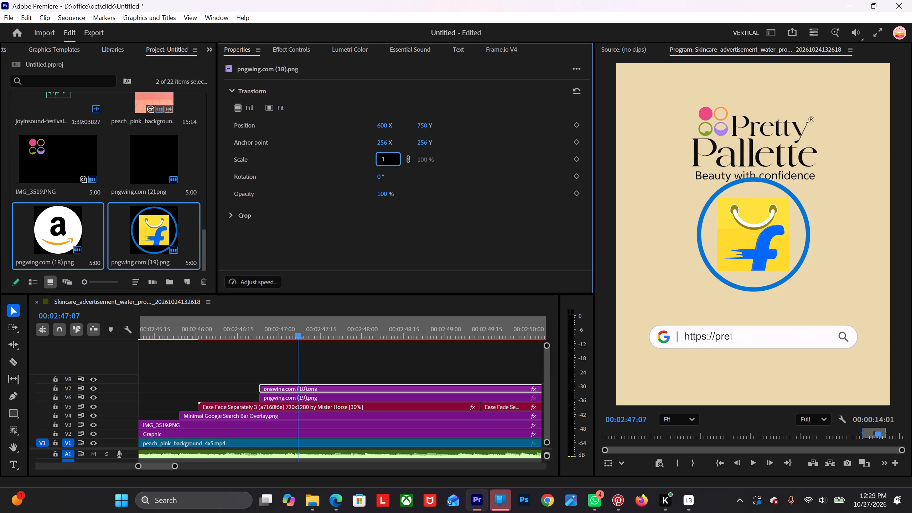
key("BackSpace")
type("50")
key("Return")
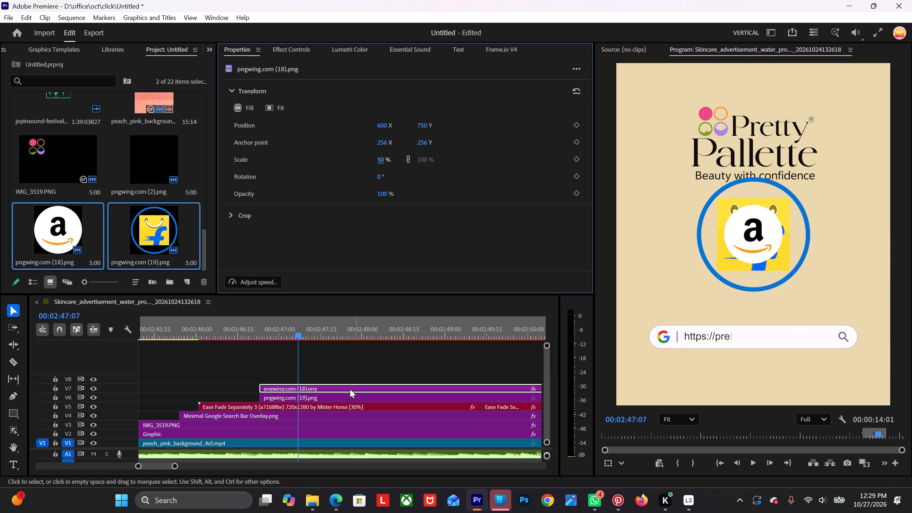
Set the scale of the Flipkart logo clip on V6 to 50%.
left_click(345, 394)
left_click(382, 158)
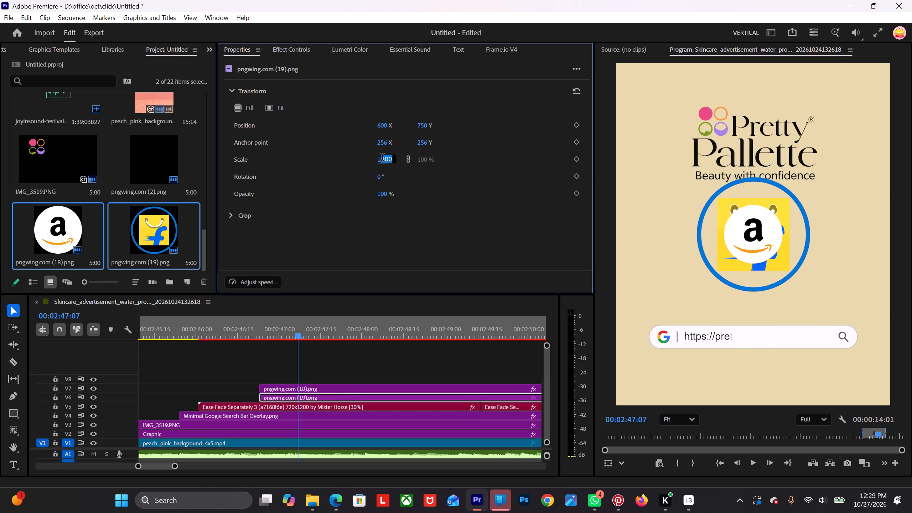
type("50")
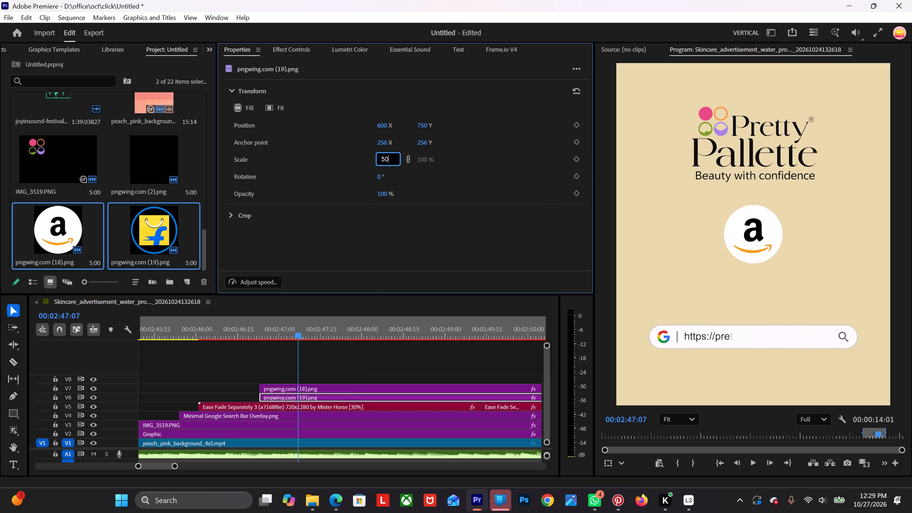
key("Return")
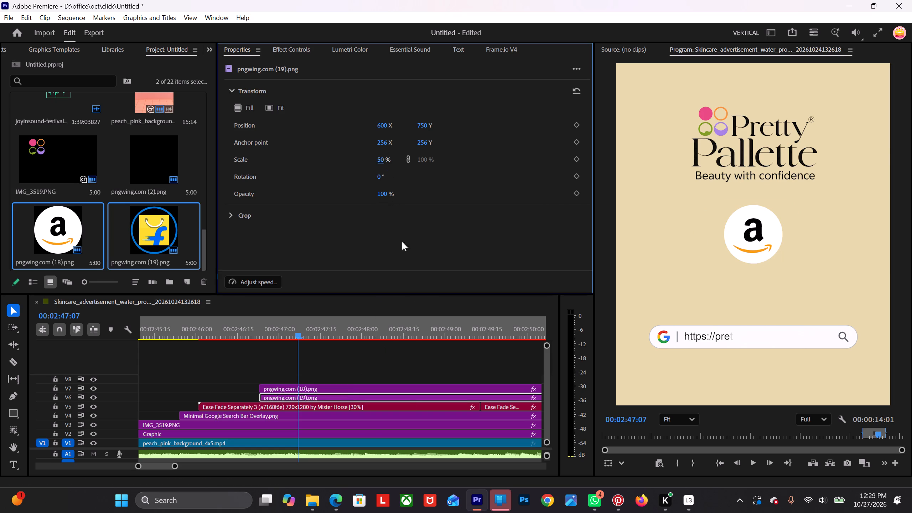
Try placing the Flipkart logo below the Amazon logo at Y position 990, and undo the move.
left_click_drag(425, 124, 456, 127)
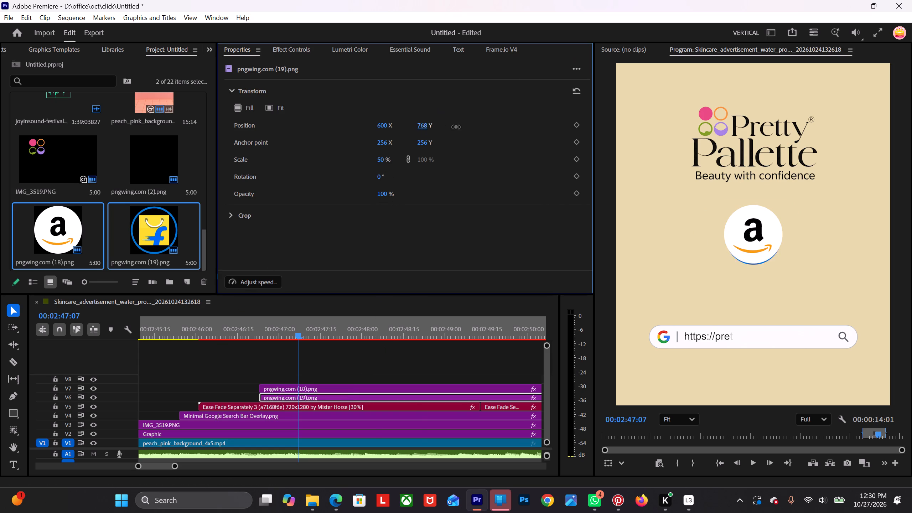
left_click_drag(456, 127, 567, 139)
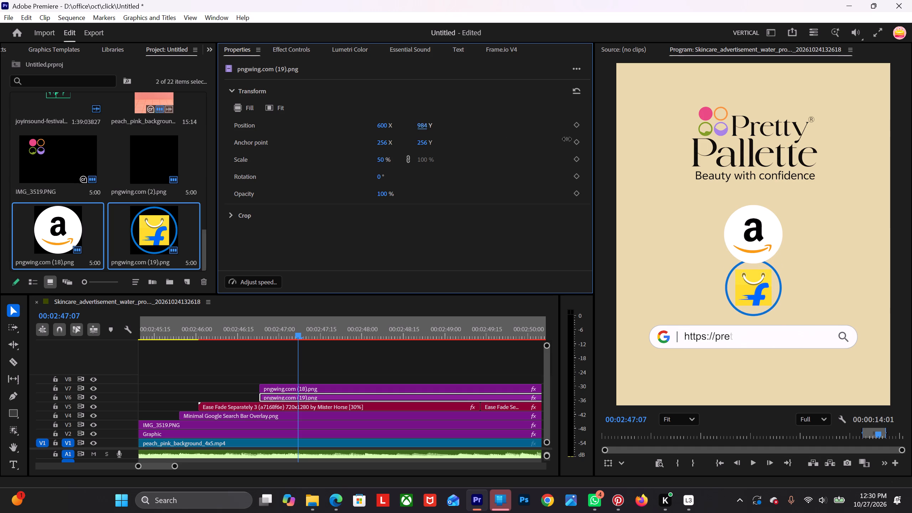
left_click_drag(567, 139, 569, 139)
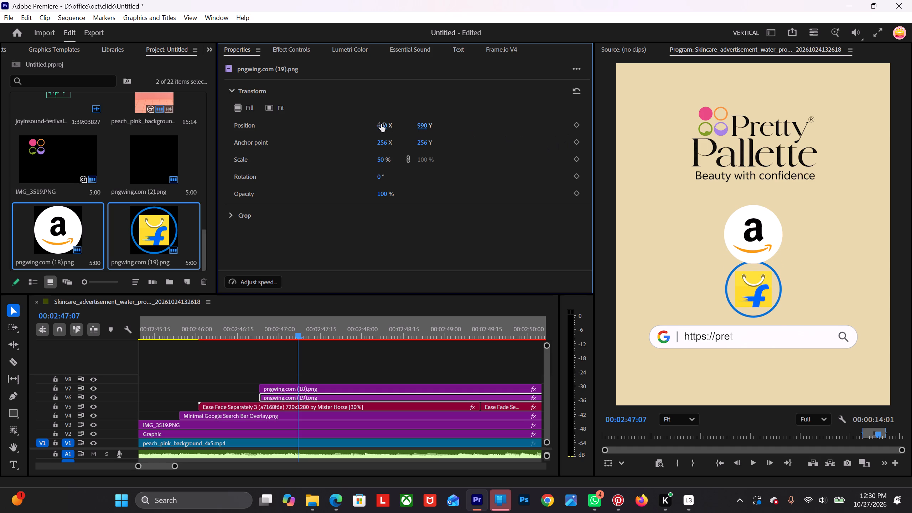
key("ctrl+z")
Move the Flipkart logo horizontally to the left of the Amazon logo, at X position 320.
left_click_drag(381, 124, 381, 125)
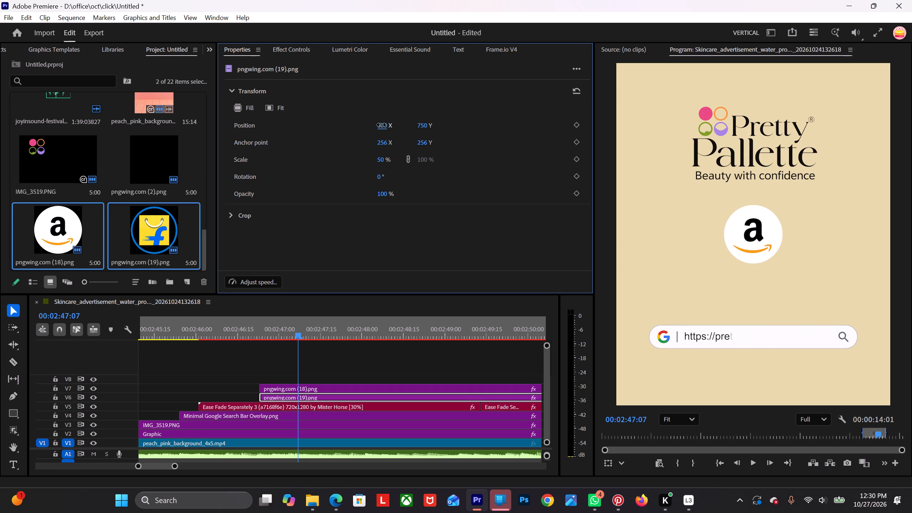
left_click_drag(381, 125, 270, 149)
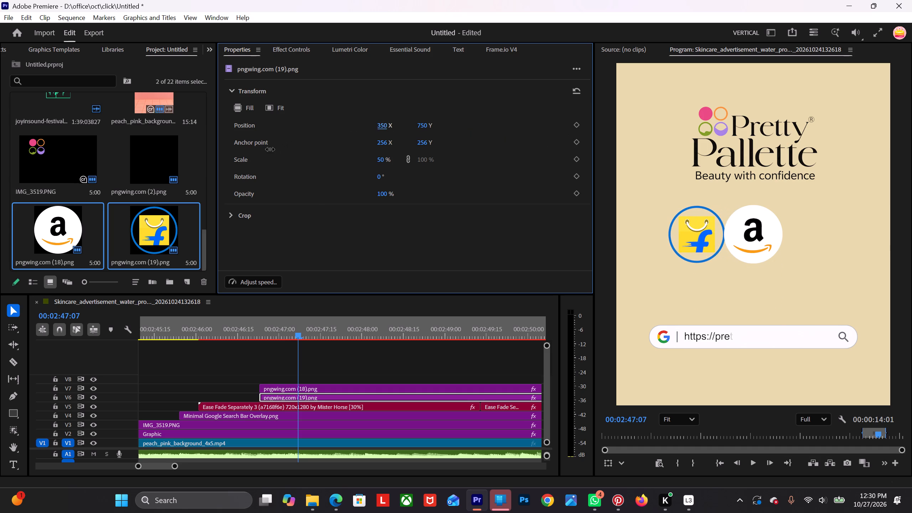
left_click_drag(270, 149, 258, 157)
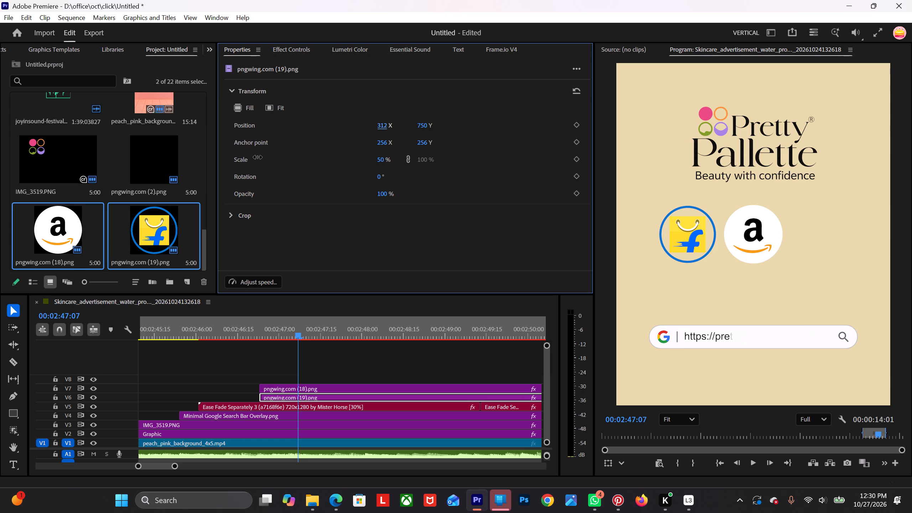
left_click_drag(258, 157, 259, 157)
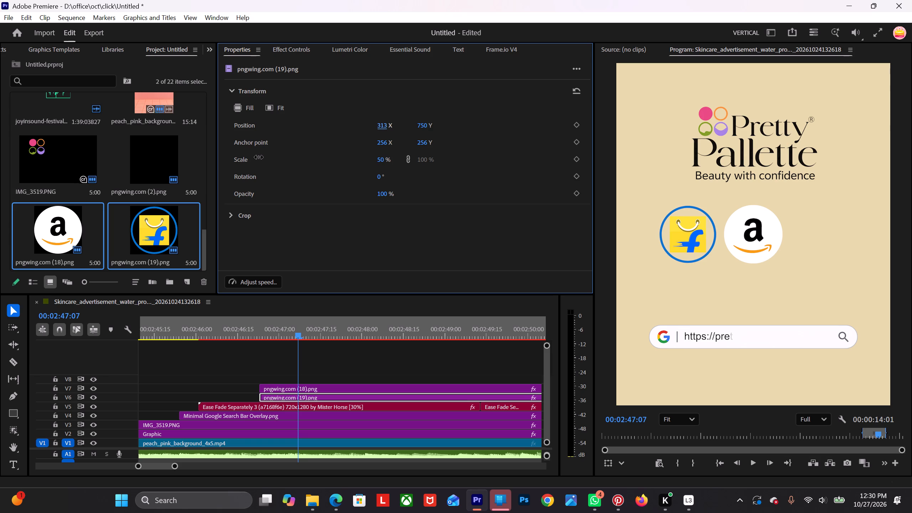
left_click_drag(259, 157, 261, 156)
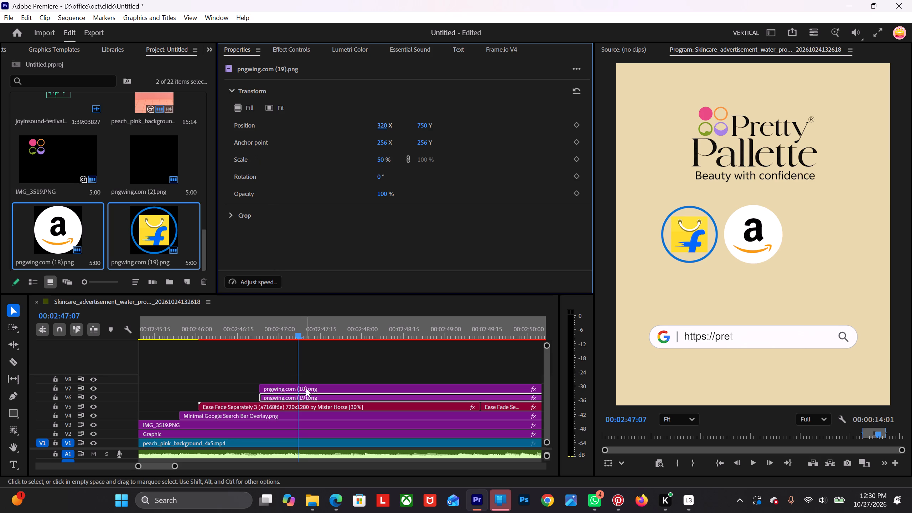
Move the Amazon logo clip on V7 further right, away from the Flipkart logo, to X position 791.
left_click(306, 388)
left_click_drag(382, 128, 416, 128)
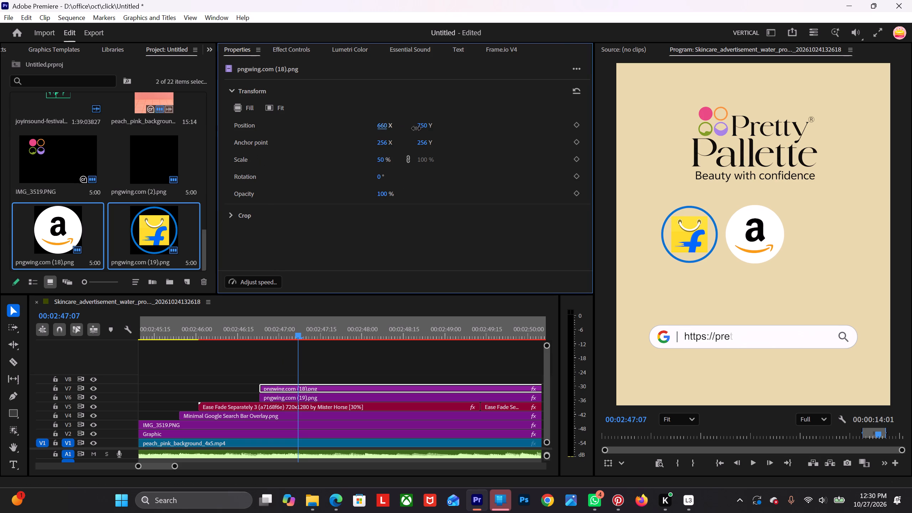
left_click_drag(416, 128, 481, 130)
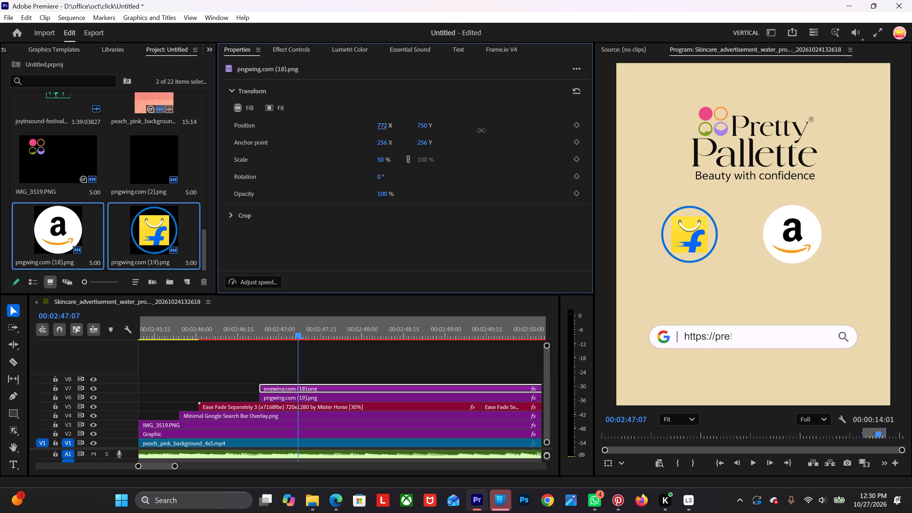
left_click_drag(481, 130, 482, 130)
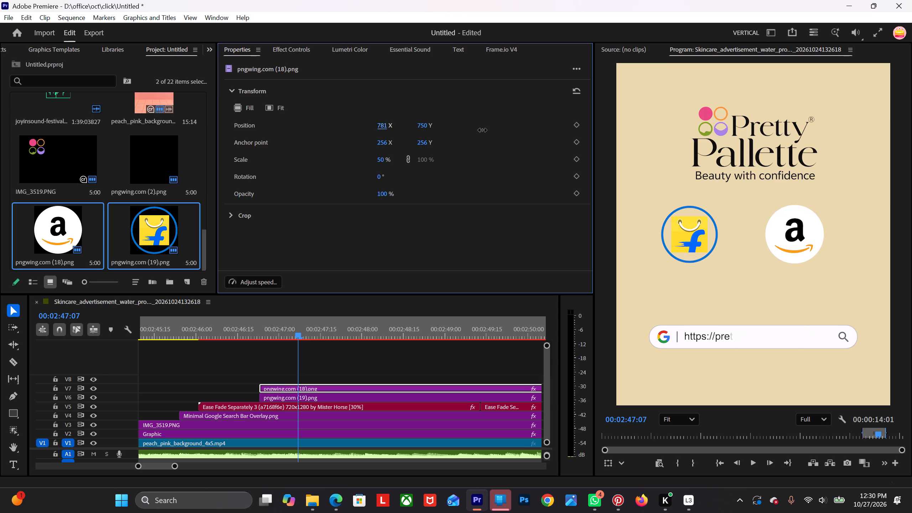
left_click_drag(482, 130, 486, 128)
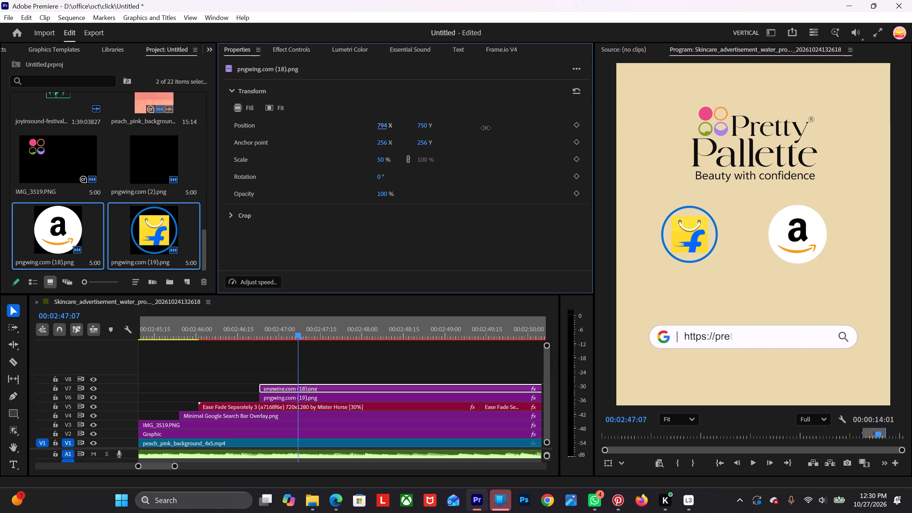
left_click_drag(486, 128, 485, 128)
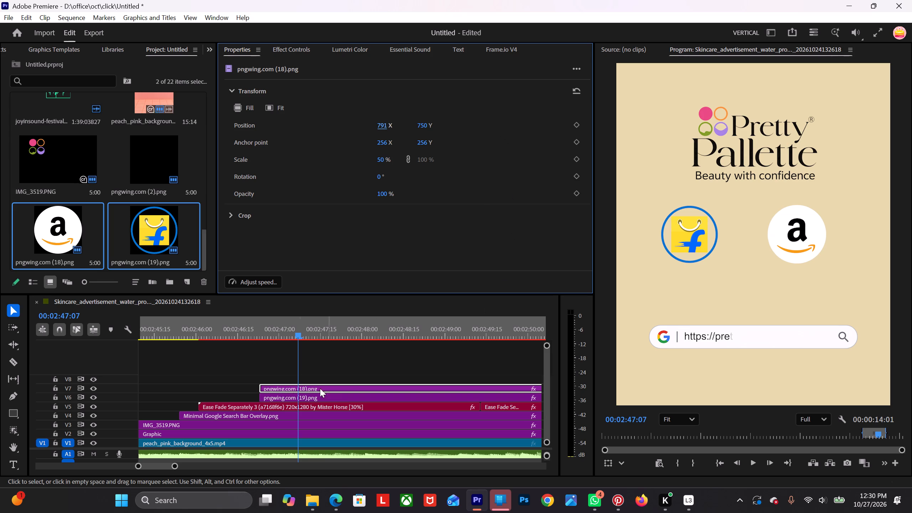
Shift the Flipkart logo clip on V6 inward to X position 358.
left_click(294, 397)
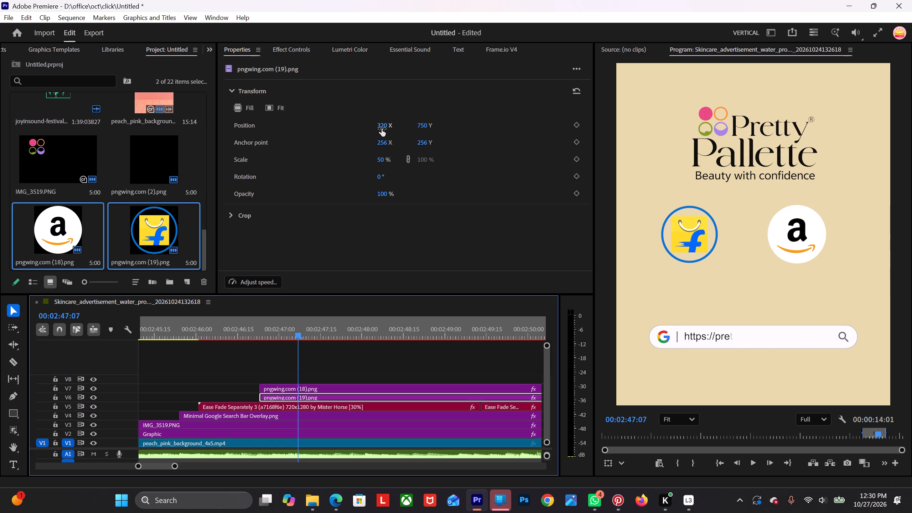
left_click_drag(382, 129, 392, 128)
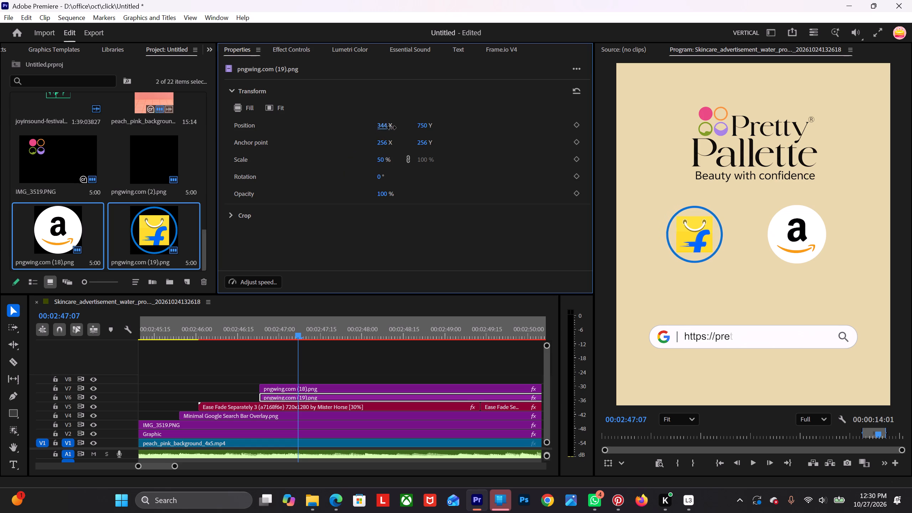
left_click_drag(392, 128, 401, 129)
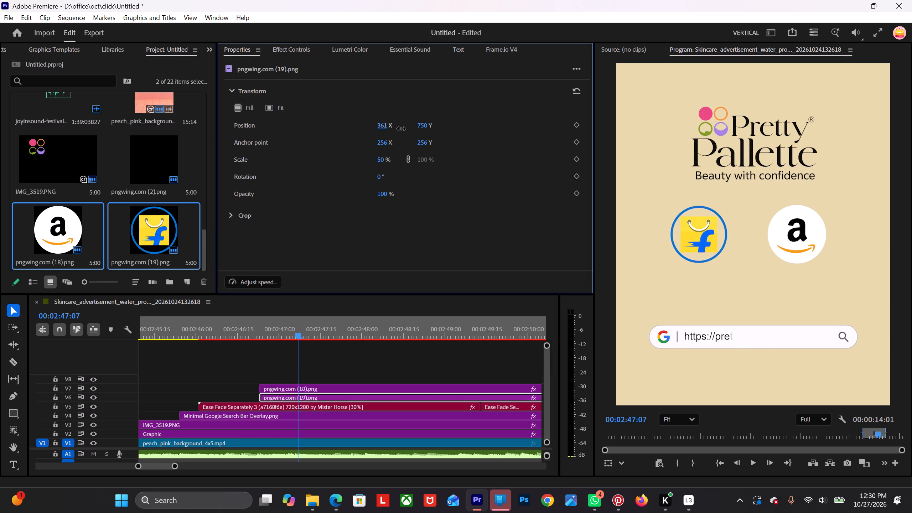
left_click_drag(401, 129, 400, 129)
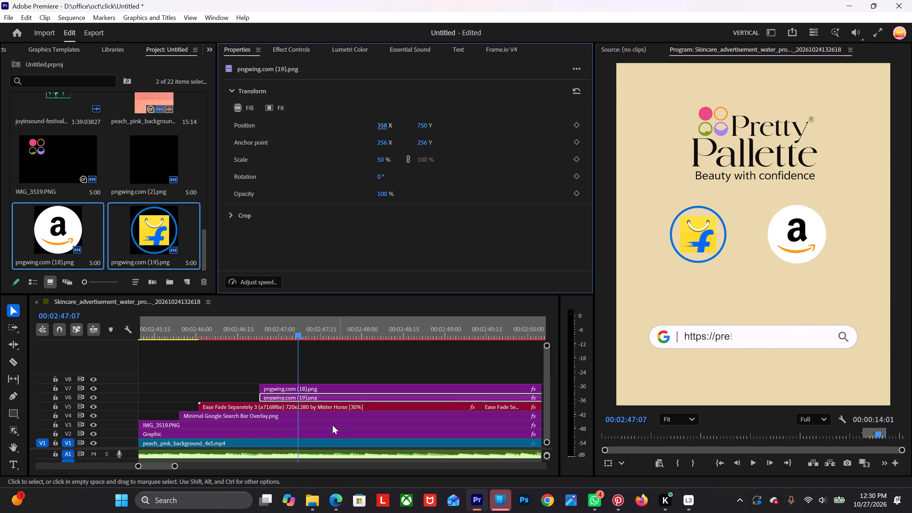
Shift the Amazon logo clip on V7 outward to X position 805.
left_click(305, 389)
left_click_drag(384, 127, 392, 125)
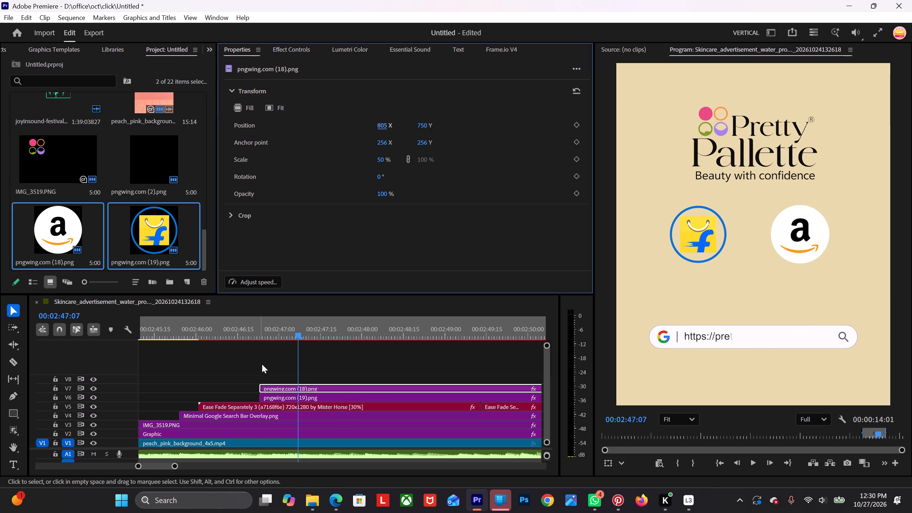
Lower the Amazon and Flipkart logos together to Y position 841, between the brand logo and search bar.
left_click_drag(262, 364, 301, 395)
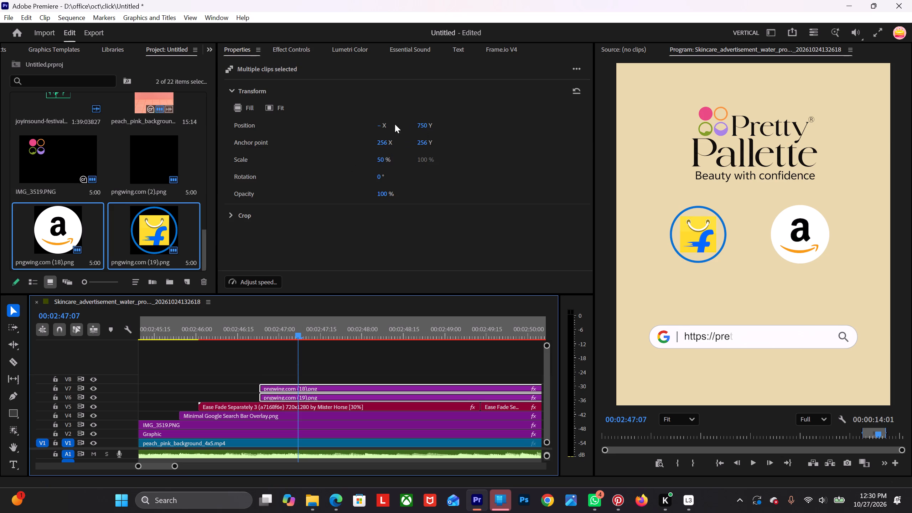
left_click_drag(426, 125, 432, 125)
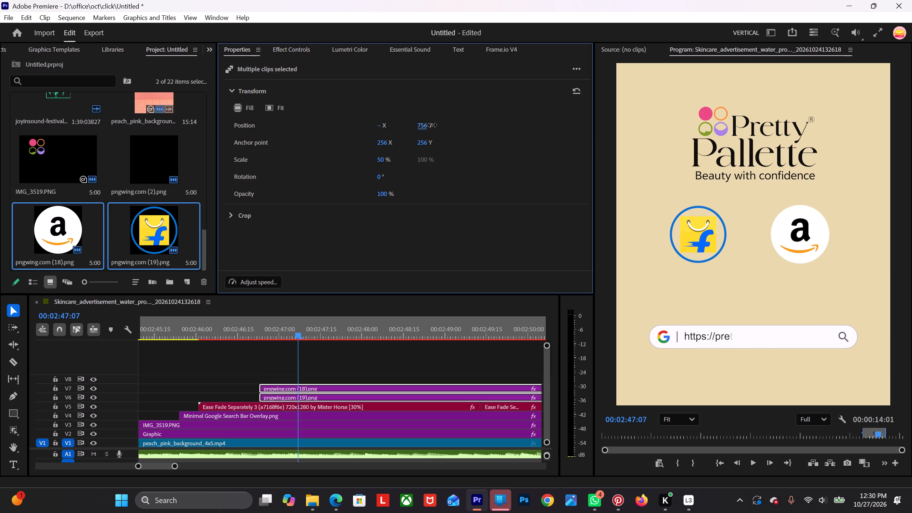
left_click_drag(432, 125, 485, 134)
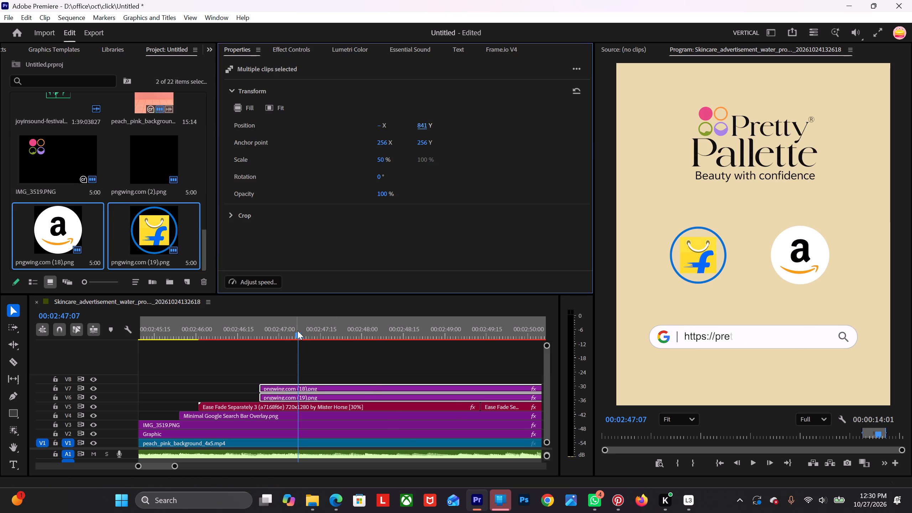
Scale the Amazon and Flipkart logo clips on V7 and V6 together to 40%.
left_click_drag(297, 331, 207, 396)
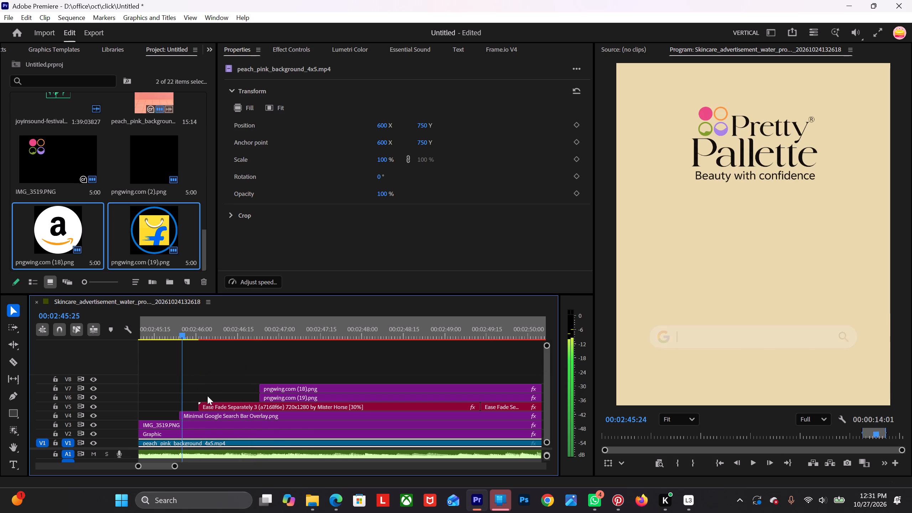
left_click_drag(207, 396, 401, 383)
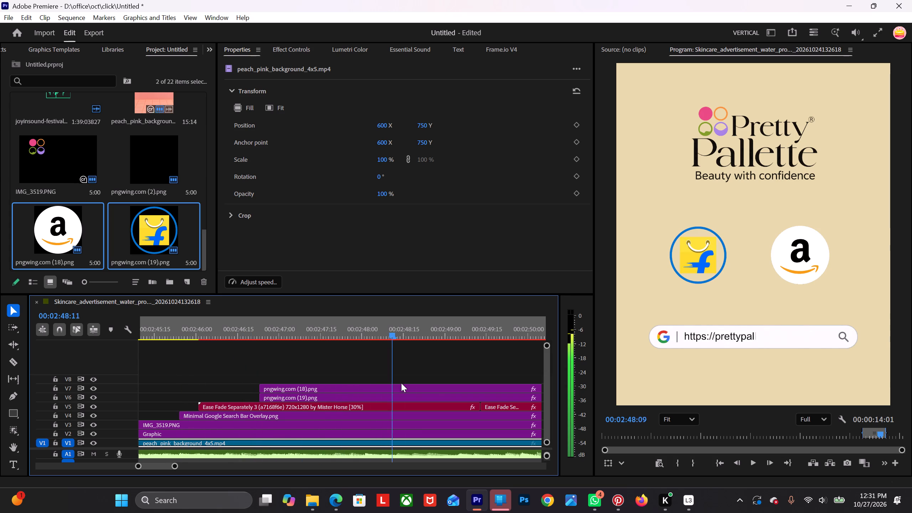
left_click_drag(401, 383, 372, 381)
left_click_drag(359, 331, 332, 346)
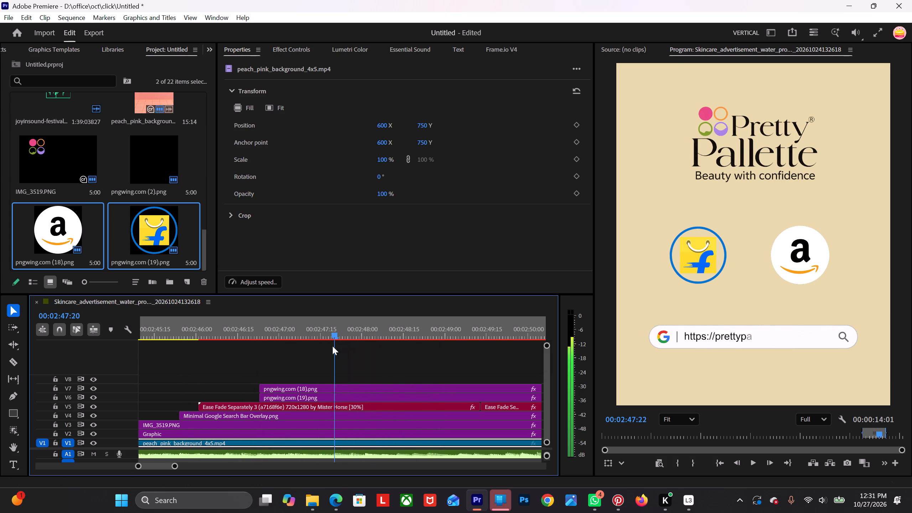
left_click_drag(332, 346, 336, 365)
left_click_drag(333, 366, 354, 386)
left_click_drag(278, 366, 343, 396)
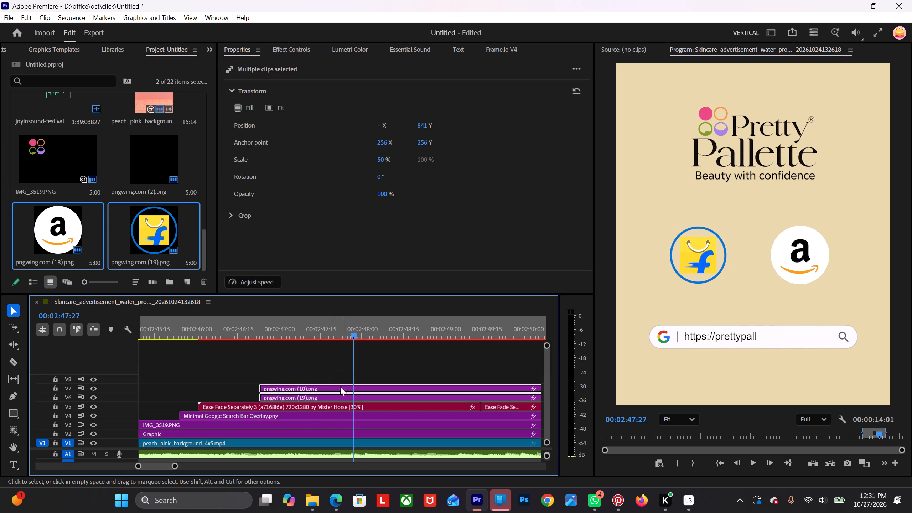
left_click_drag(382, 156, 381, 161)
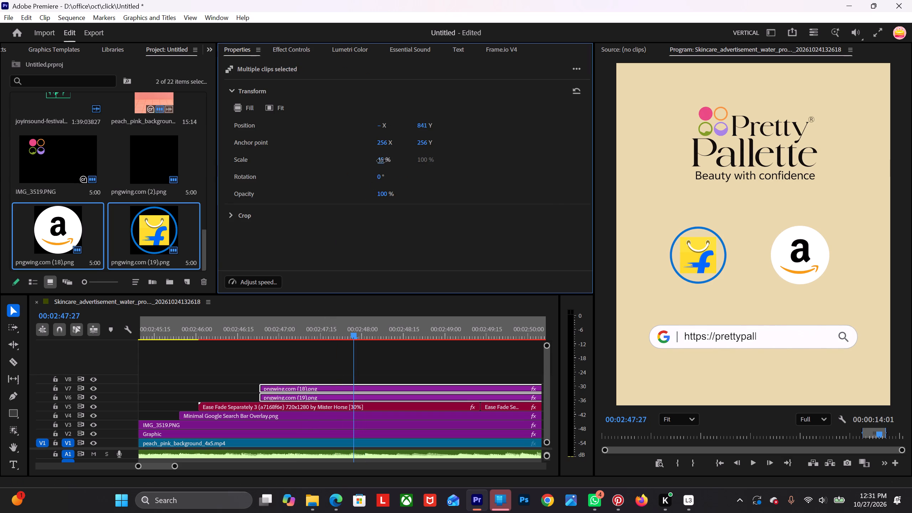
left_click_drag(381, 161, 381, 168)
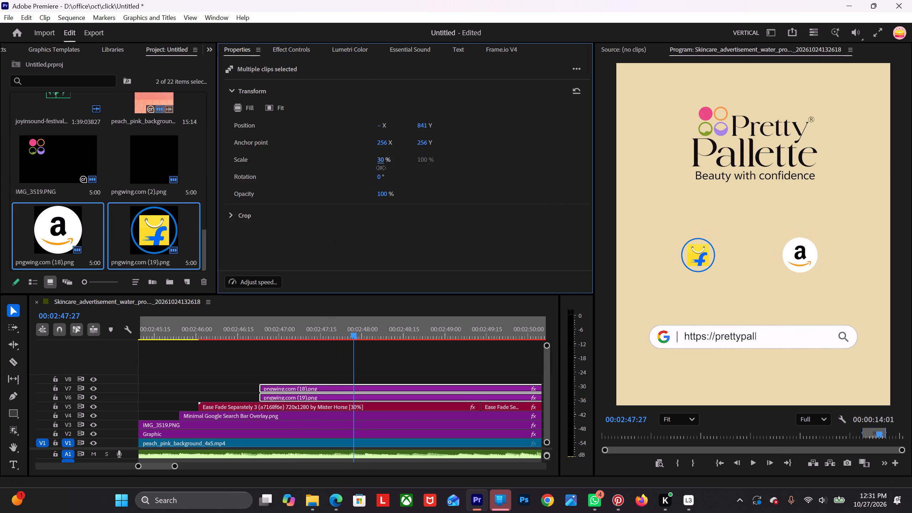
left_click_drag(381, 168, 382, 166)
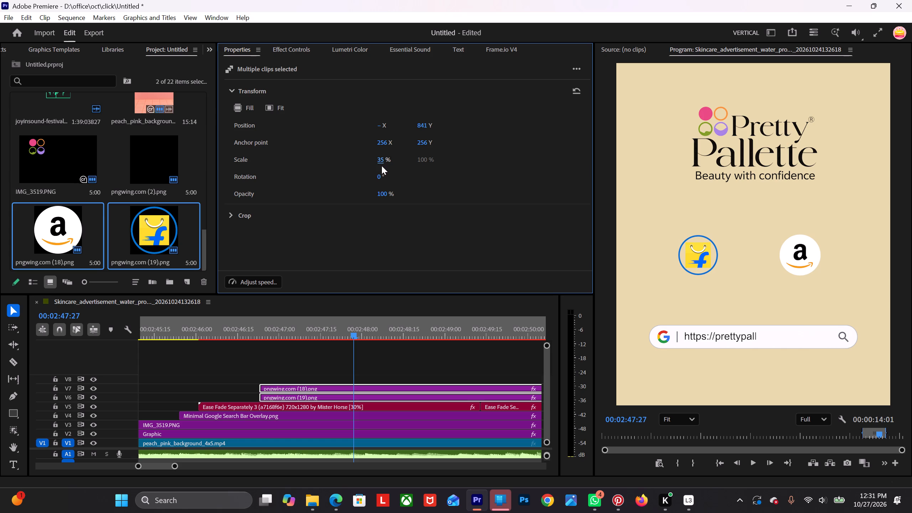
left_click(381, 159)
type("40")
key("Return")
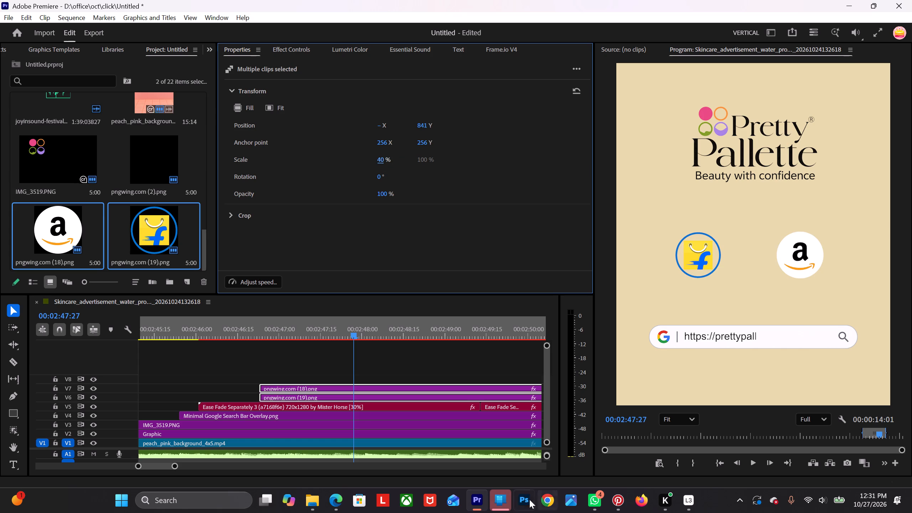
Place the playhead at the start of the logo clips, 00:02:46:23, and select the Amazon logo clip pngwing.com (18) on V7.
left_click(263, 363)
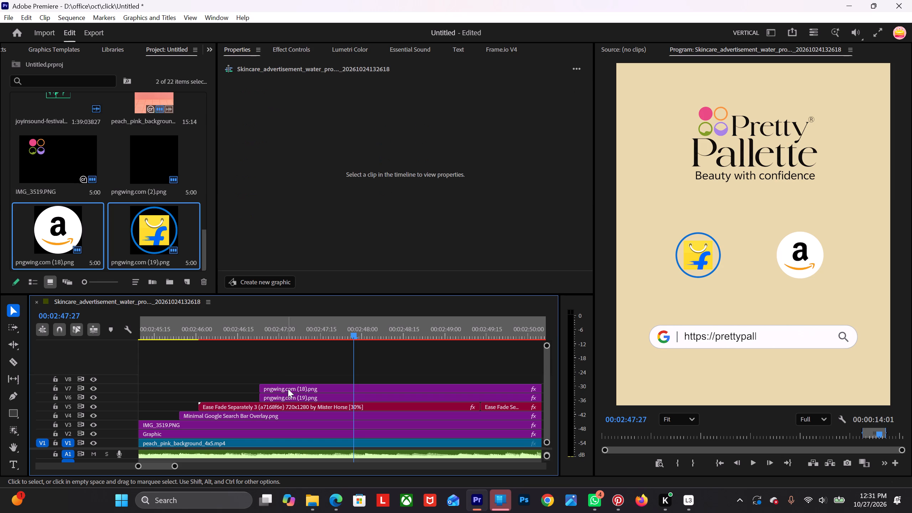
left_click(288, 389)
double_click(340, 331)
left_click_drag(340, 330, 327, 342)
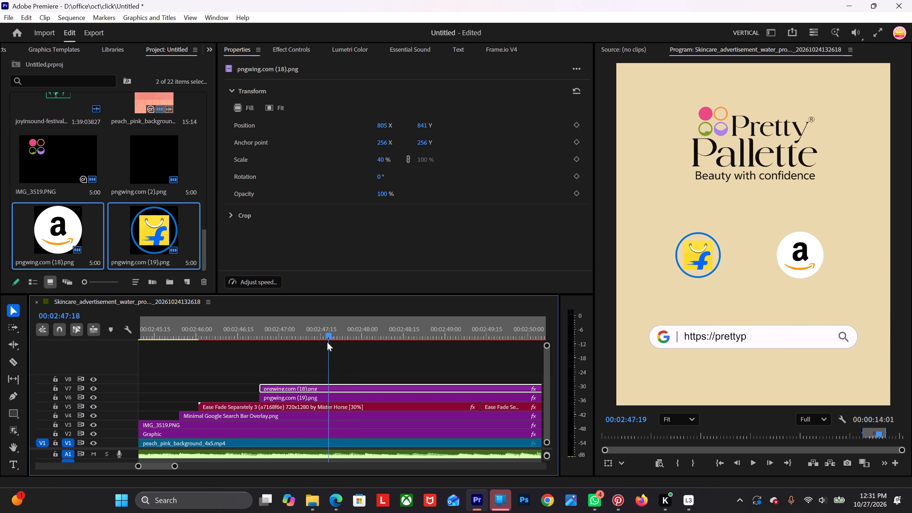
left_click_drag(327, 342, 269, 368)
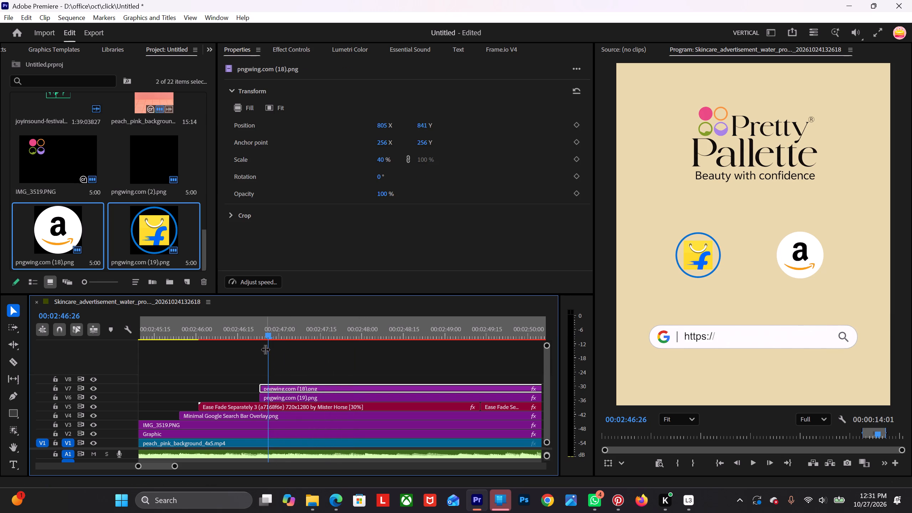
left_click_drag(266, 337, 258, 343)
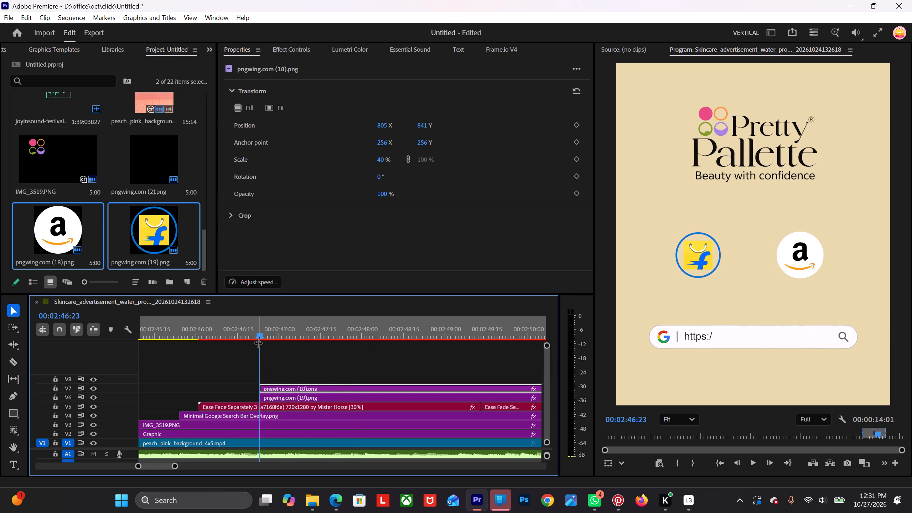
scroll(258, 343, "up", 6)
scroll(264, 354, "down", 2)
scroll(264, 354, "up", 7, "alt")
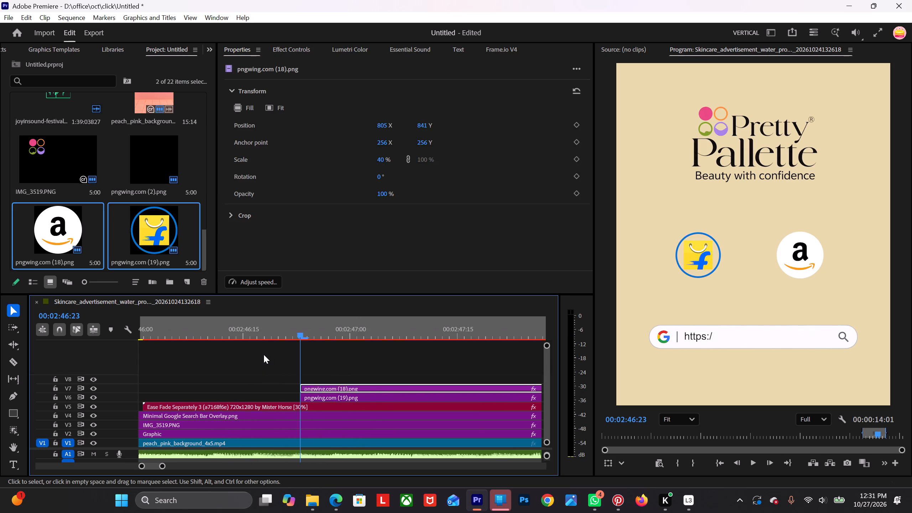
scroll(264, 365, "down", 2)
scroll(269, 376, "up", 9, "alt")
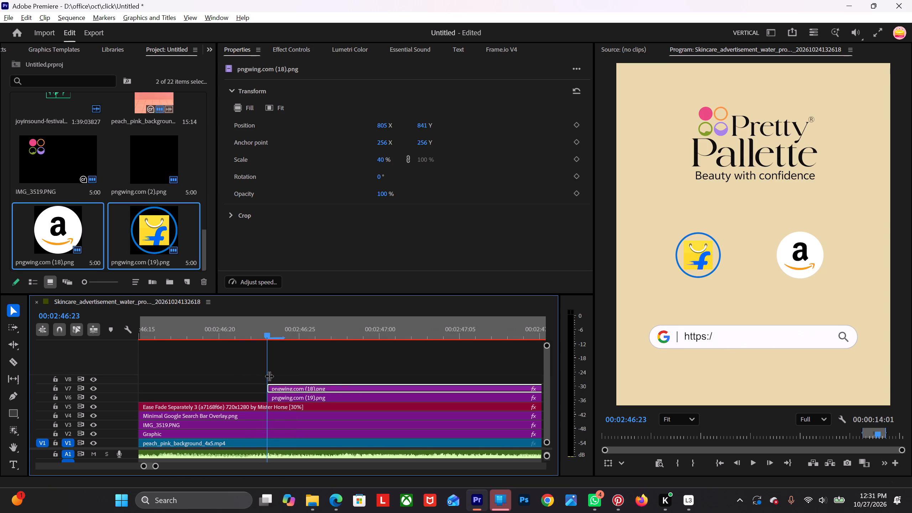
scroll(269, 376, "up", 1, "alt")
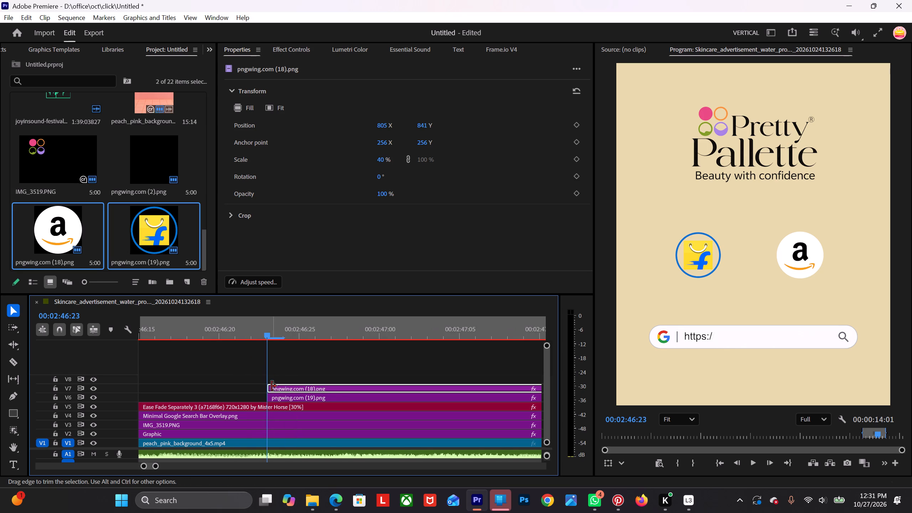
left_click(288, 387)
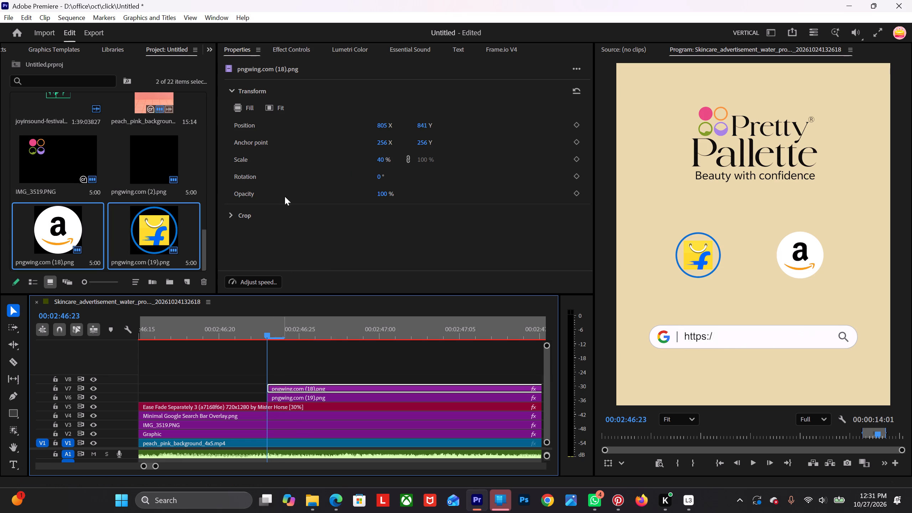
Set the Amazon logo clip's Scale to 0 and turn on Scale keyframing at 00:02:46:28.
left_click(297, 50)
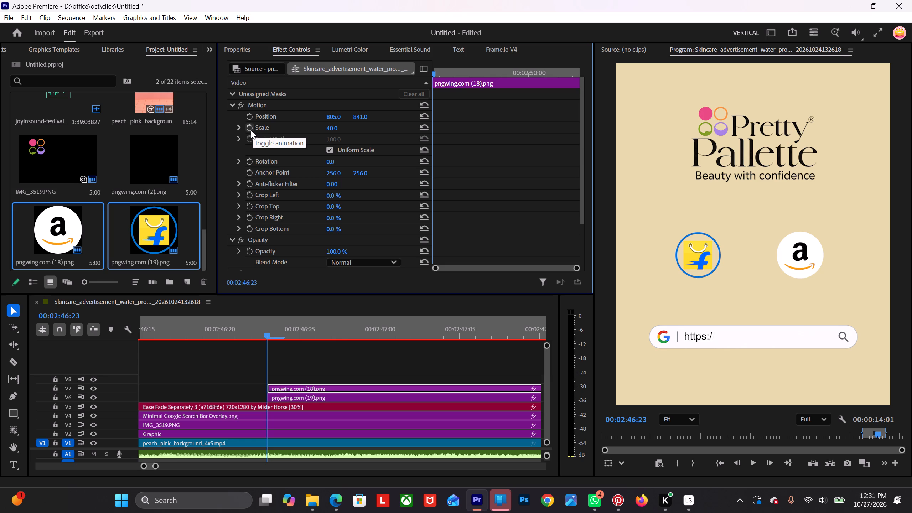
left_click_drag(328, 130, 278, 133)
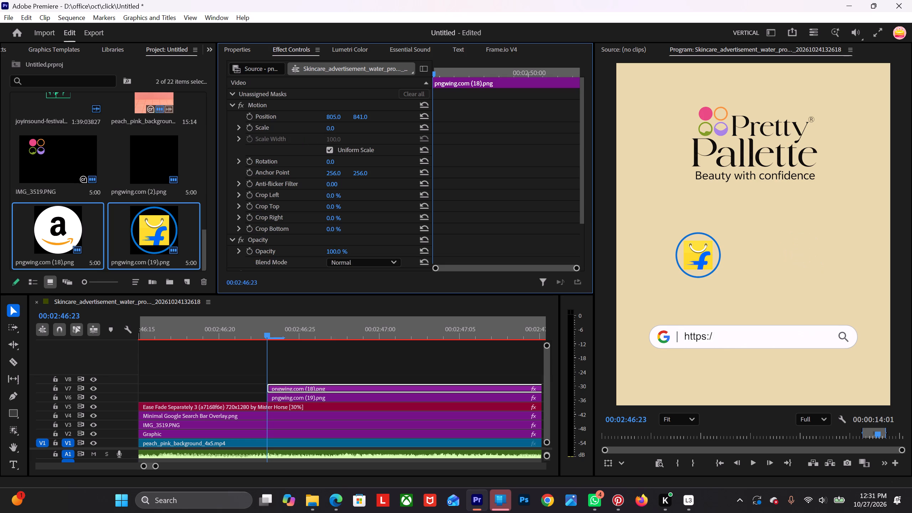
left_click_drag(278, 133, 241, 136)
left_click(770, 463)
left_click(770, 463)
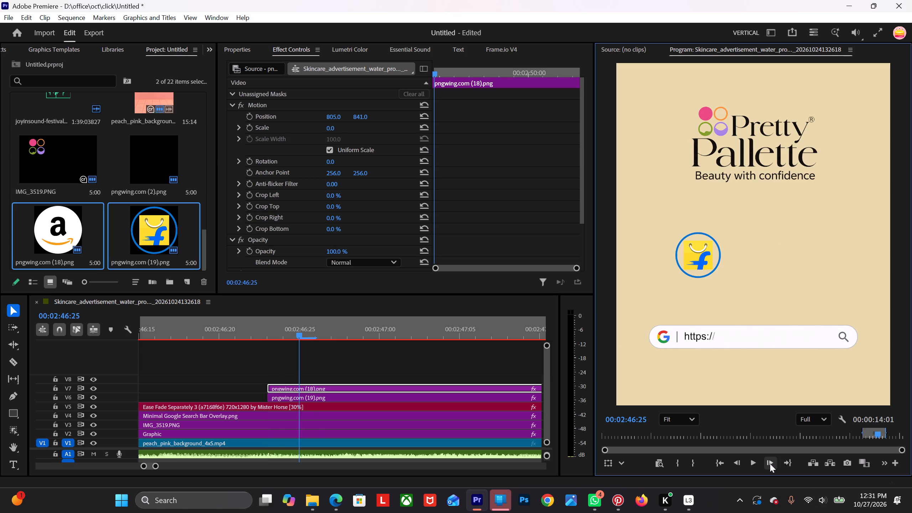
left_click(770, 463)
left_click(770, 463)
left_click(770, 463)
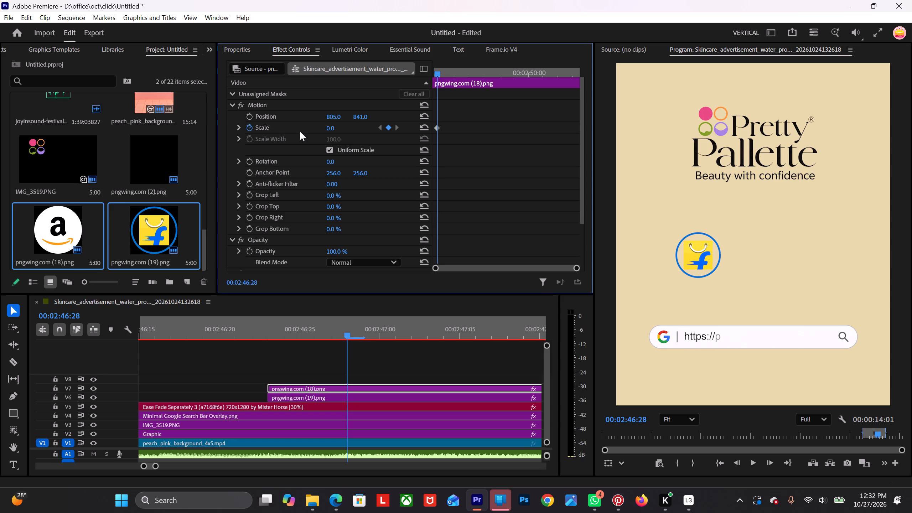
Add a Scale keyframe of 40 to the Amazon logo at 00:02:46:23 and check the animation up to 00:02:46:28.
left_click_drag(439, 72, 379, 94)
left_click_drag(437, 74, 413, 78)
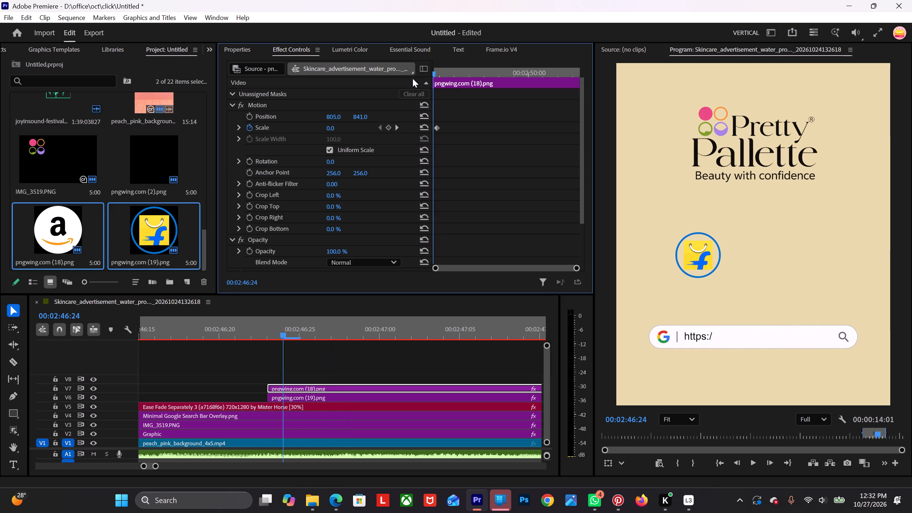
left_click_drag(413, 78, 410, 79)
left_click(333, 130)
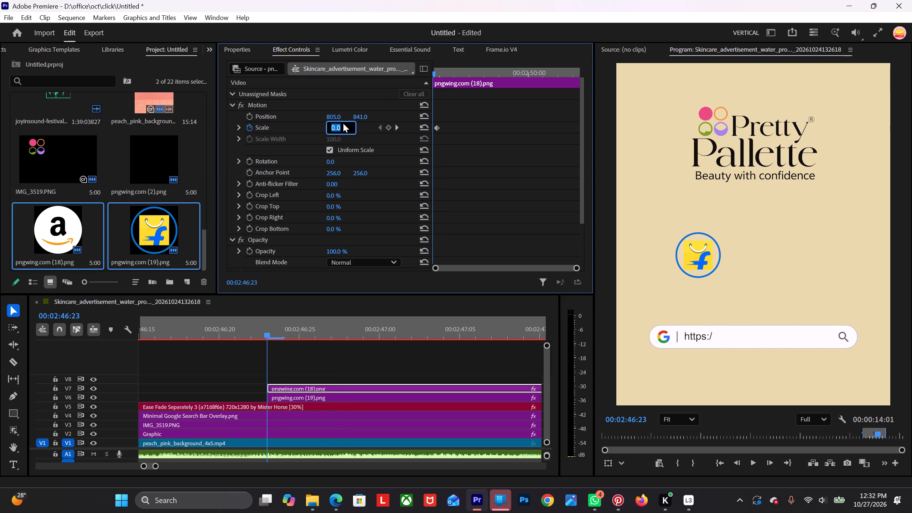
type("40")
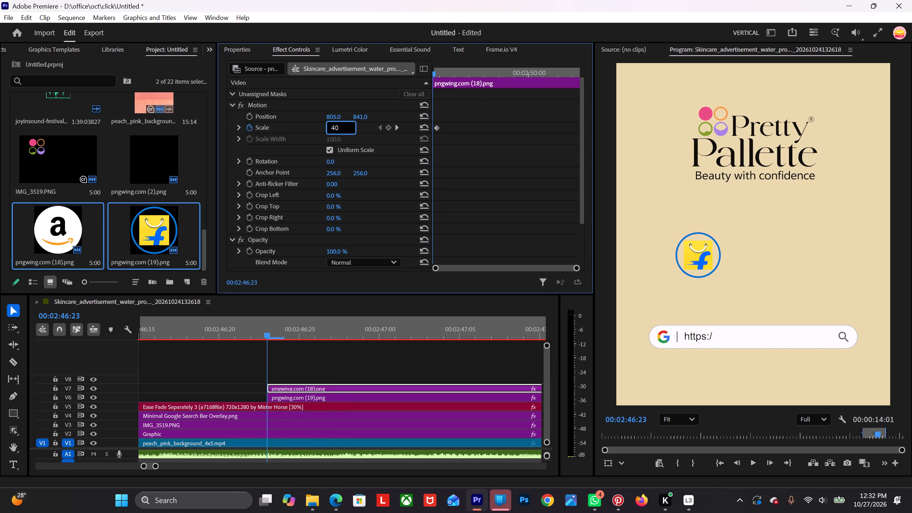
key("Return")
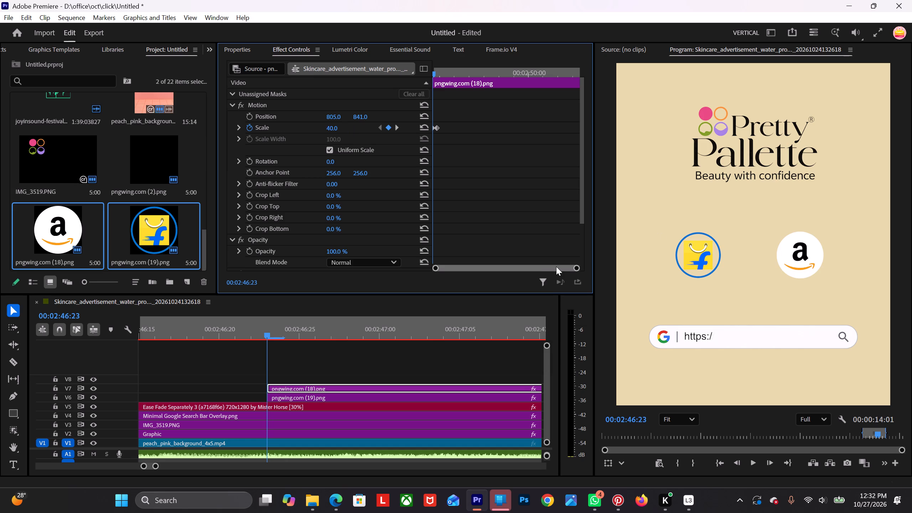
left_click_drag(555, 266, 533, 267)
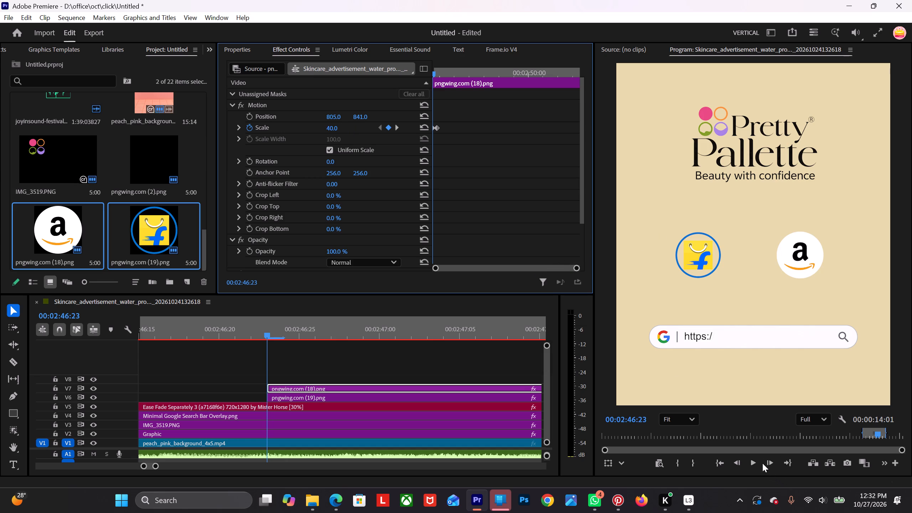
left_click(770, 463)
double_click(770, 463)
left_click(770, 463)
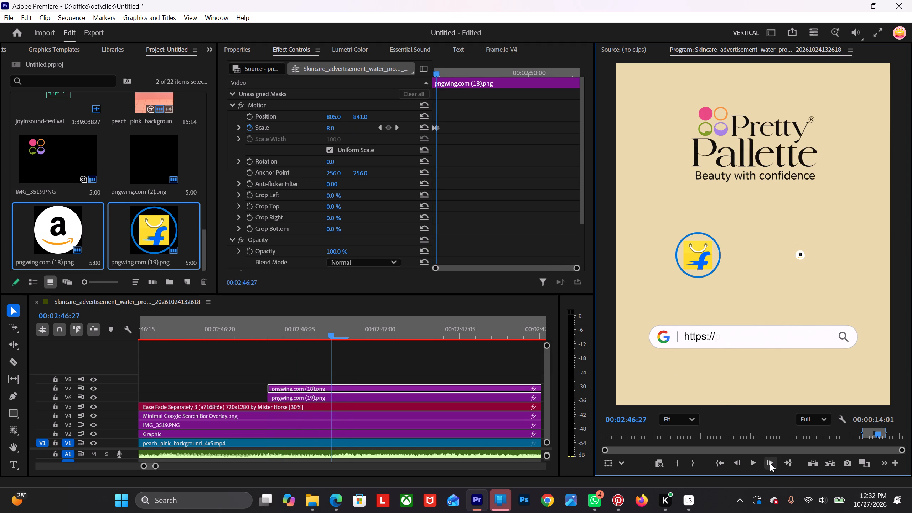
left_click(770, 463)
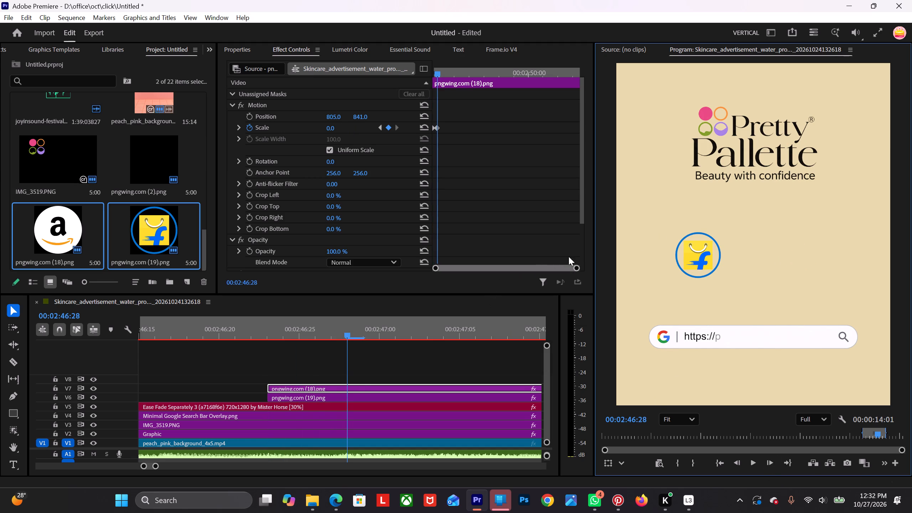
Set the Amazon logo's Scale keyframe at the clip start, 00:02:46:23, to 0.
left_click_drag(578, 265, 466, 260)
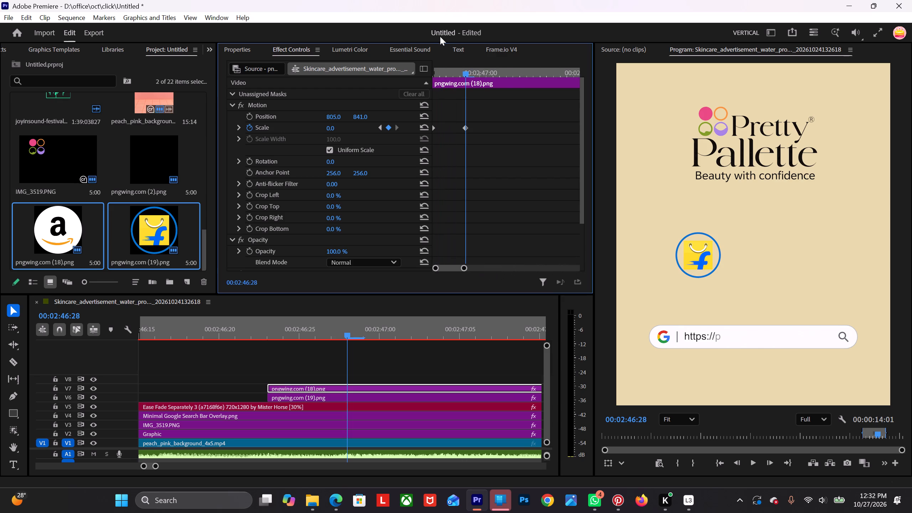
left_click_drag(467, 69, 420, 86)
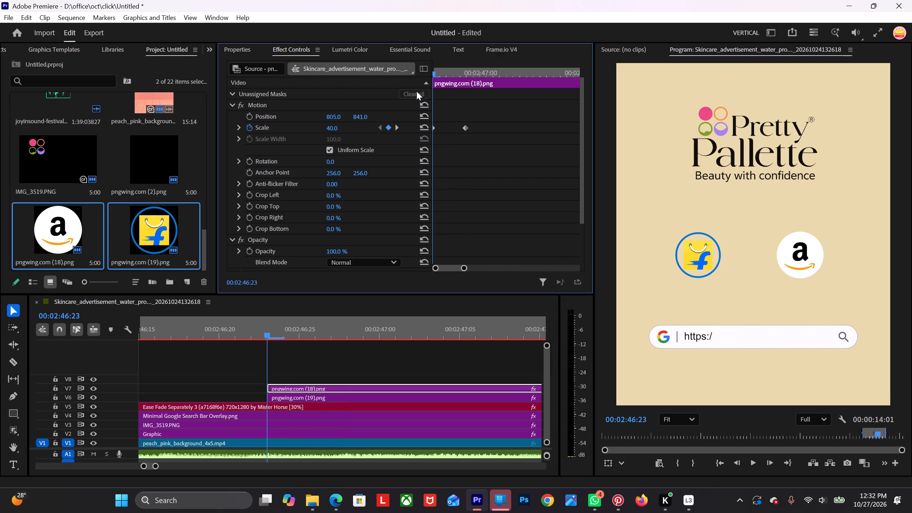
left_click(338, 127)
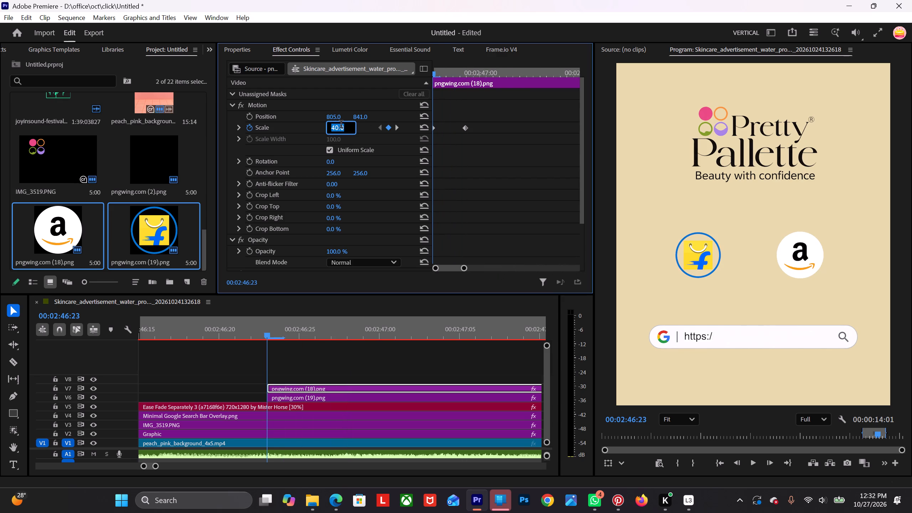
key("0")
key("Return")
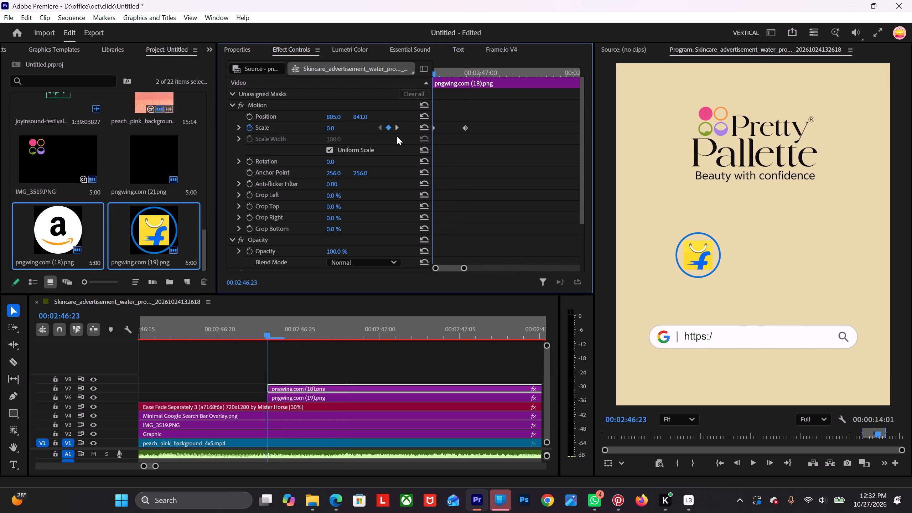
Set the Amazon logo's Scale keyframe at 00:02:46:28 to 50, trying 40 first.
left_click(397, 131)
left_click(332, 129)
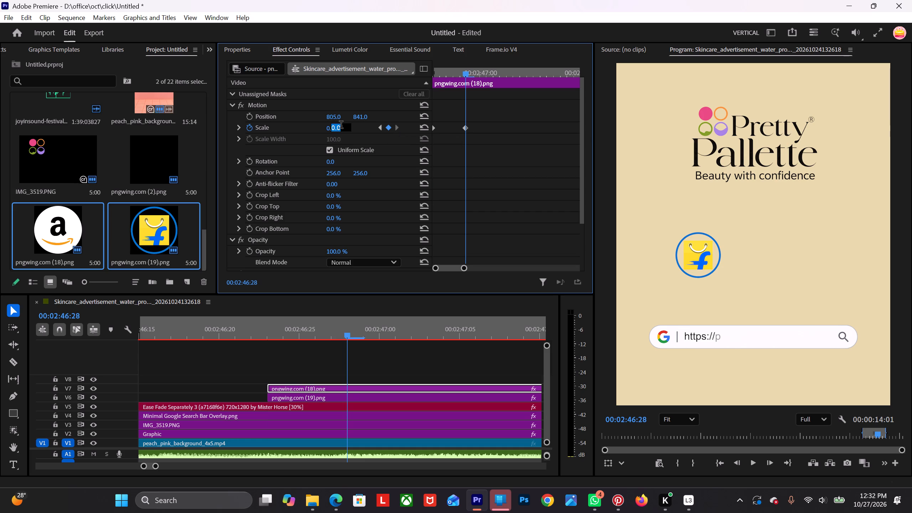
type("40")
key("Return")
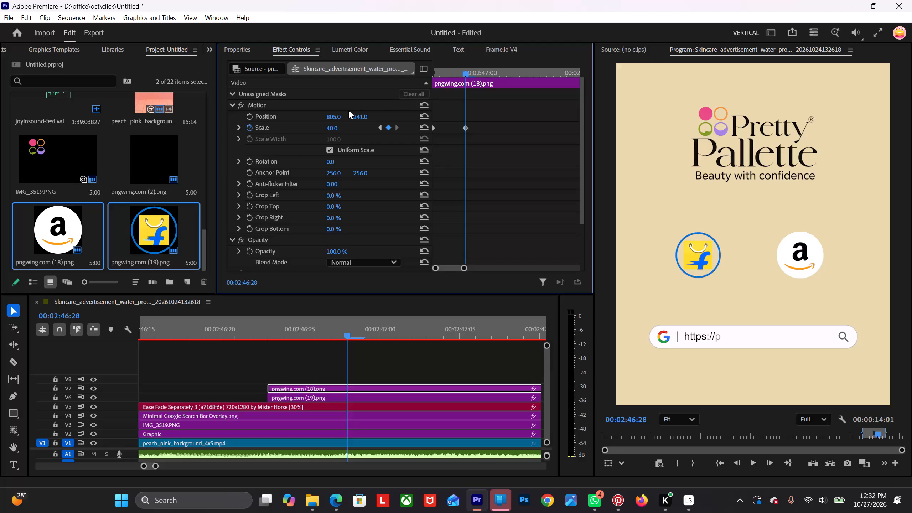
left_click(332, 129)
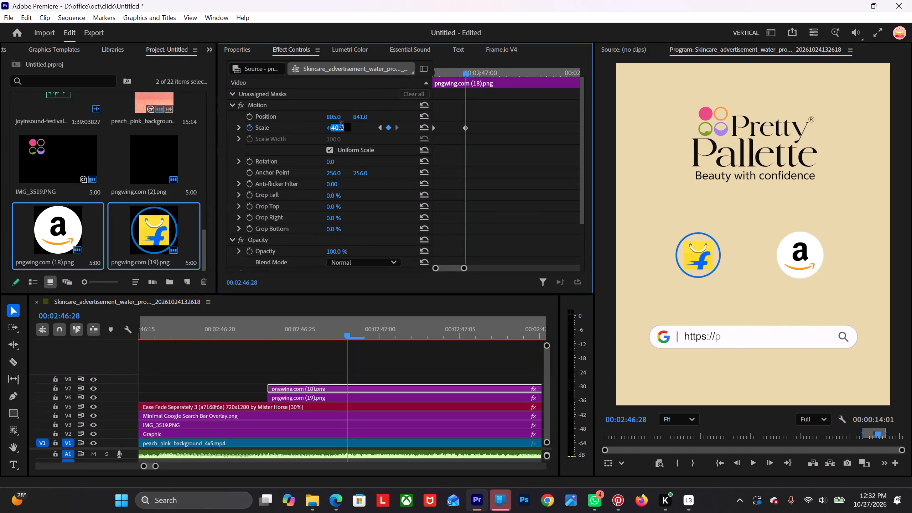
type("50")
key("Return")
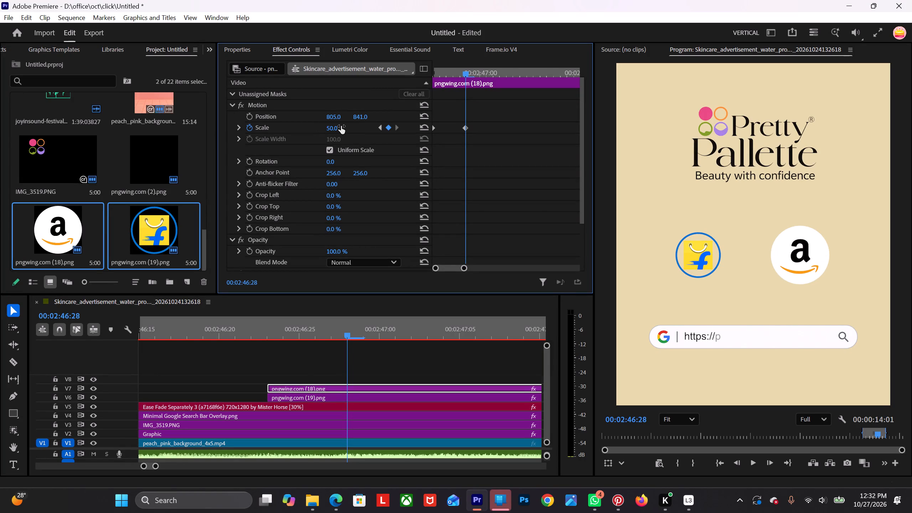
Add a Scale keyframe of 30 to the Amazon logo five frames further on, at 00:02:47:03.
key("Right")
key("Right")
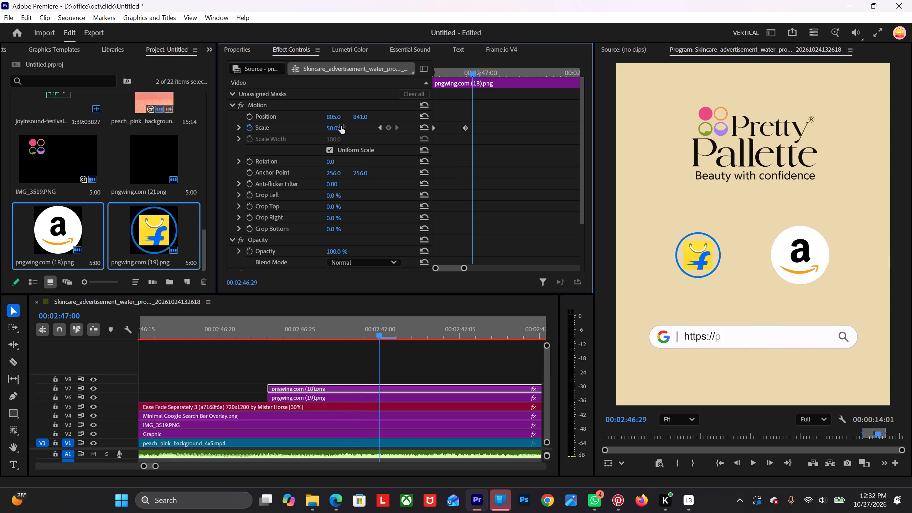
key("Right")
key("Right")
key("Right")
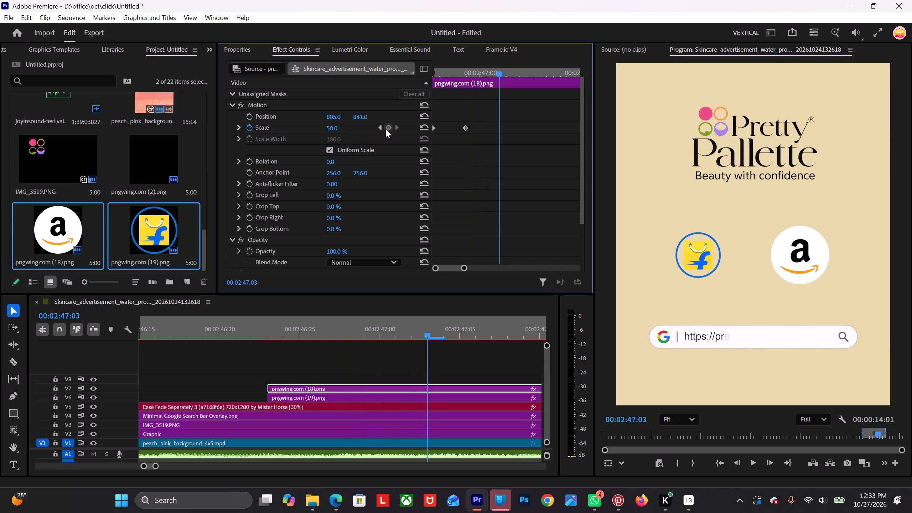
left_click(385, 129)
left_click(338, 130)
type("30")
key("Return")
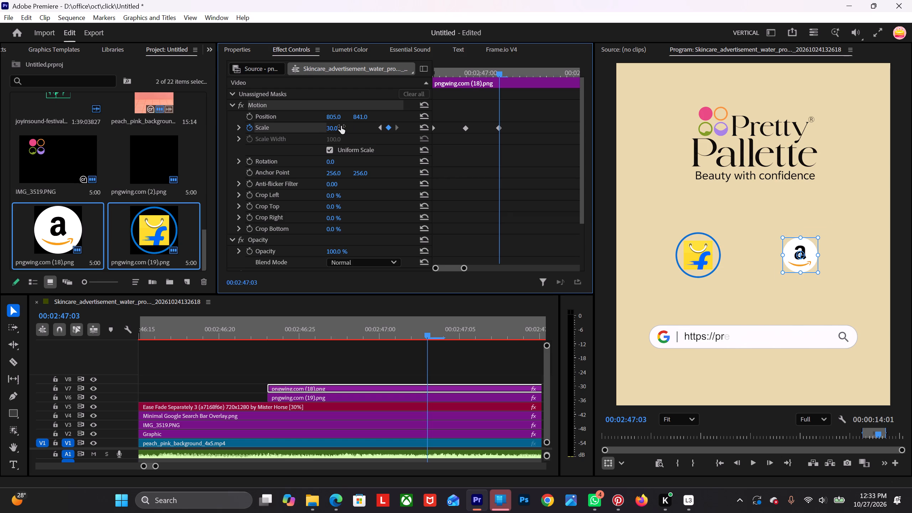
Add a final Scale keyframe of 40 to the Amazon logo at 00:02:47:08.
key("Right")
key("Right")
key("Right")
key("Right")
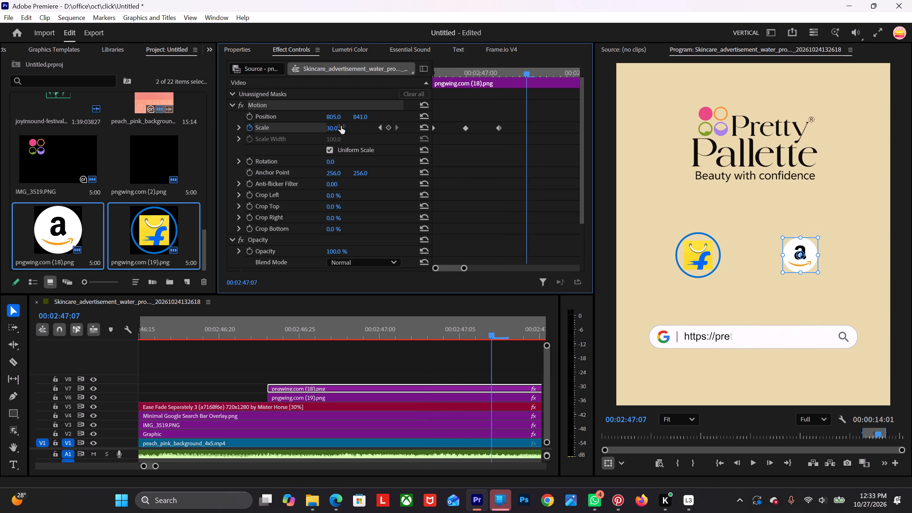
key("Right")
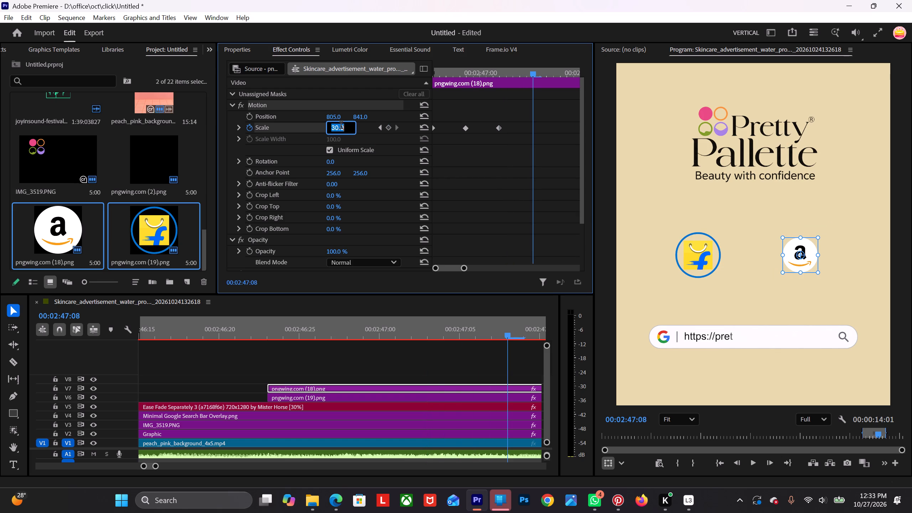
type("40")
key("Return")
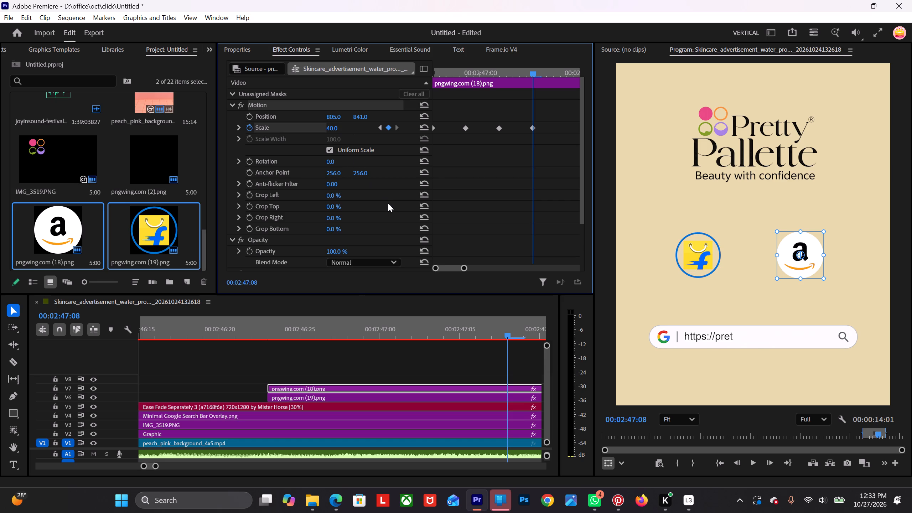
Select the Flipkart logo clip pngwing.com (19) on V6 and turn on Scale keyframing at 00:02:47:08, keeping Scale at 40.
left_click(441, 399)
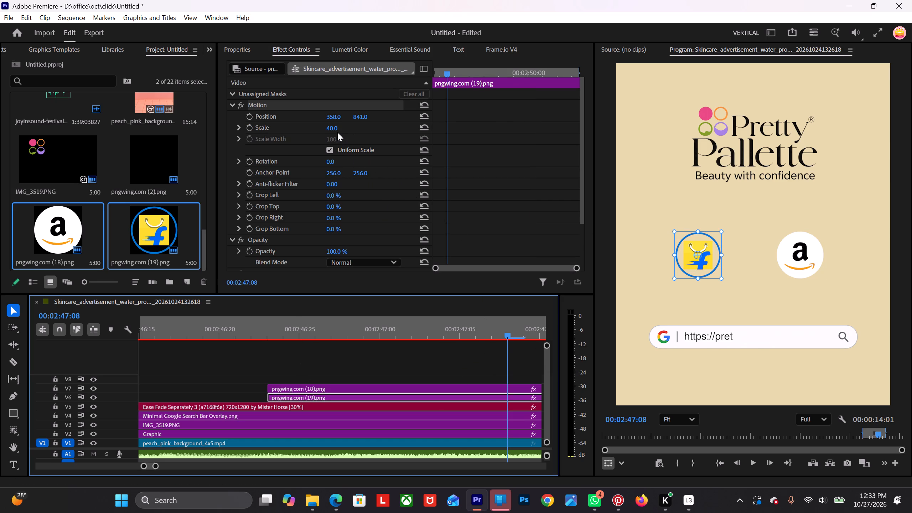
left_click(252, 126)
Add a Scale keyframe of 30 to the Flipkart logo at 00:02:47:03.
key("Left")
key("Left")
key("Left")
key("Left")
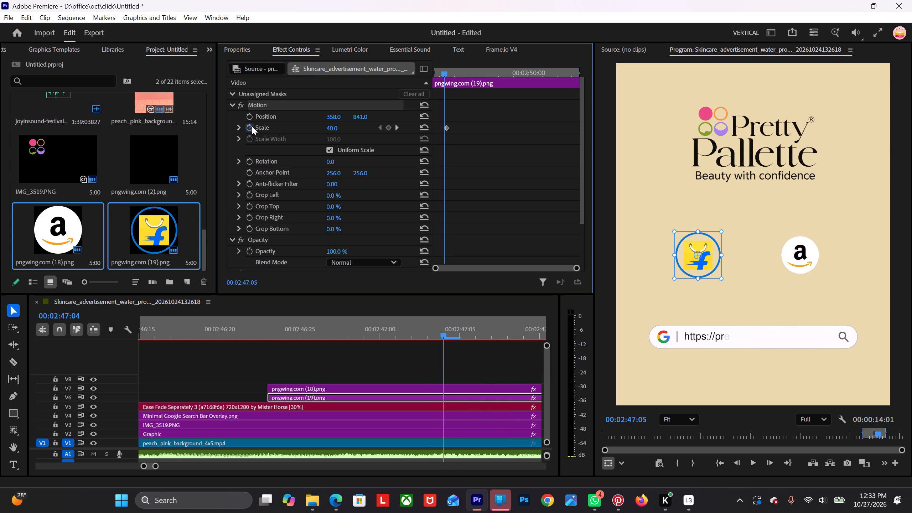
key("Left")
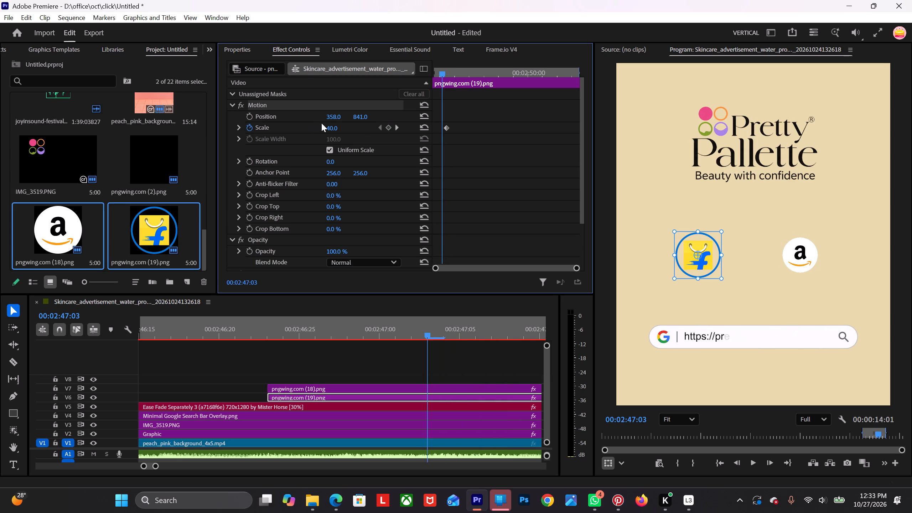
left_click(328, 126)
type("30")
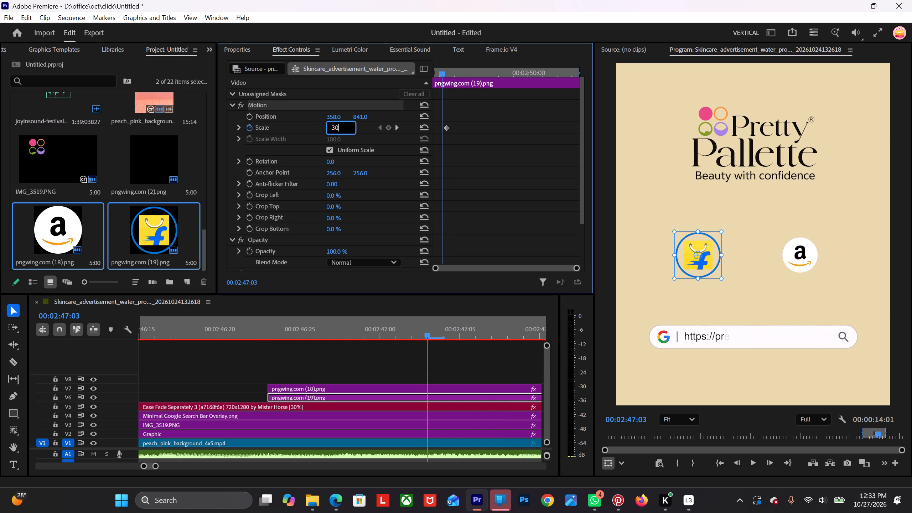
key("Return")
Add a Scale keyframe of 50 to the Flipkart logo at 00:02:46:28.
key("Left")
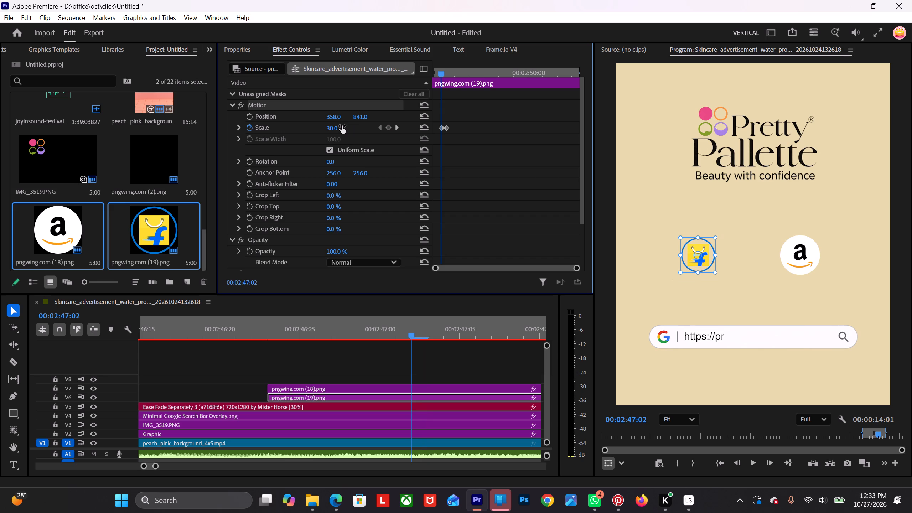
left_click_drag(574, 268, 574, 269)
left_click_drag(574, 269, 478, 270)
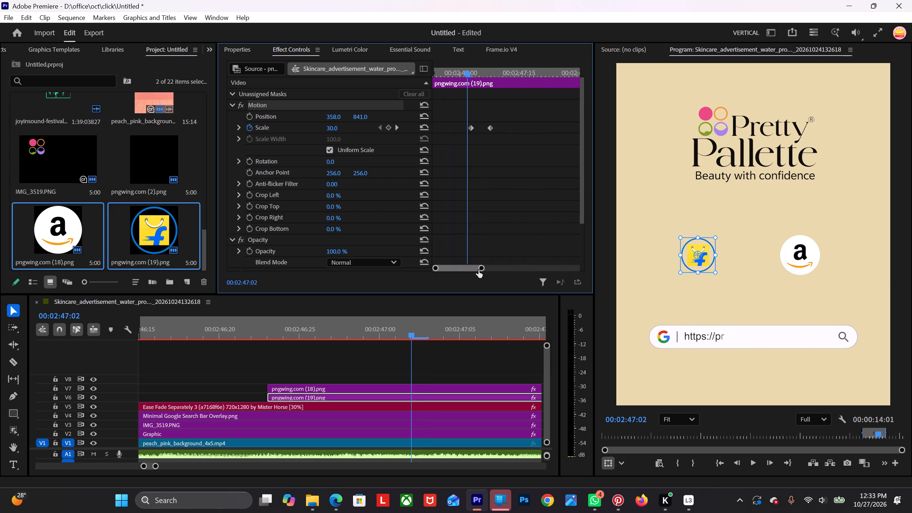
key("Left")
key("Left")
key("Left")
key("Left")
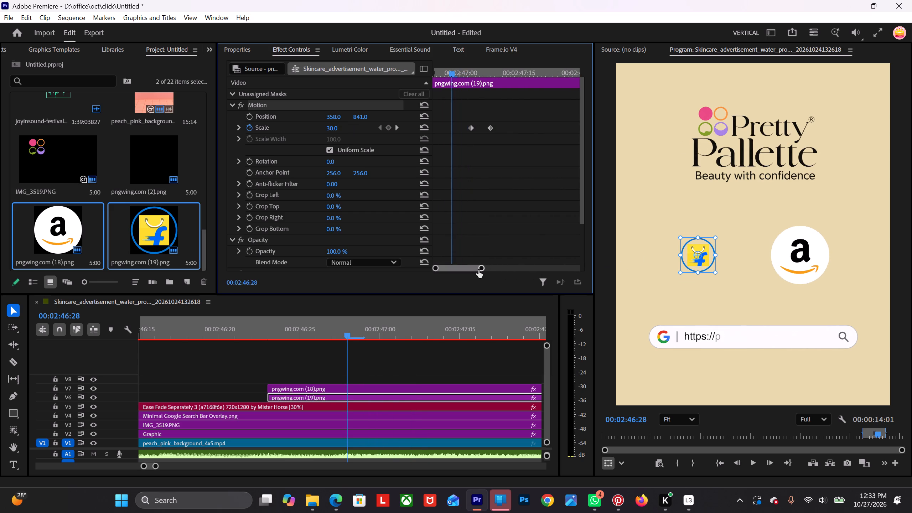
left_click(327, 126)
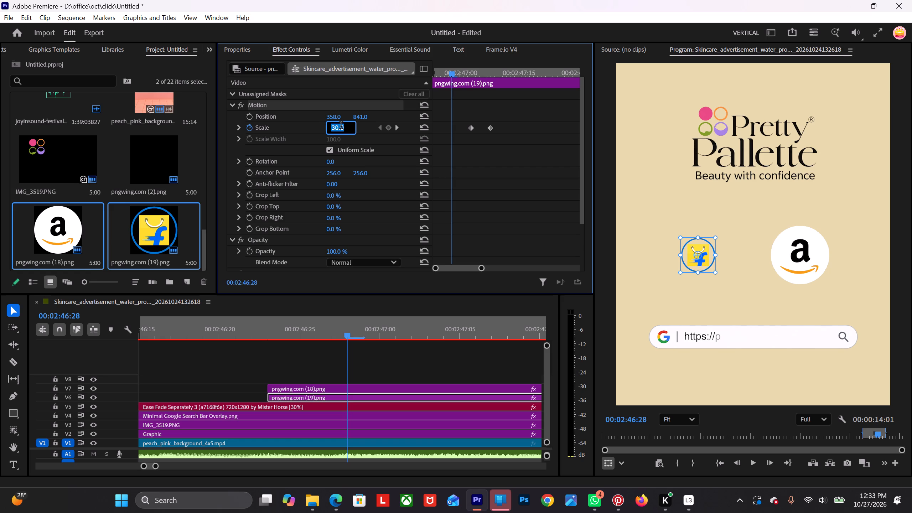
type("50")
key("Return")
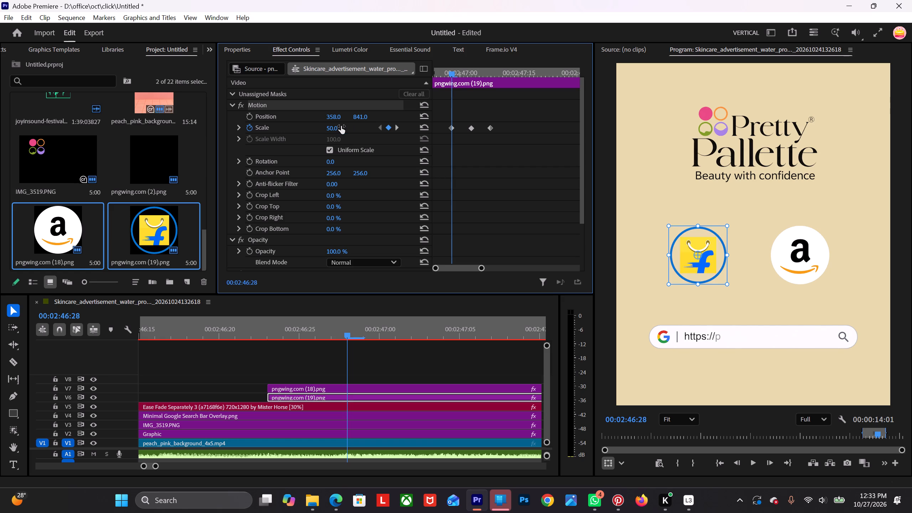
Add a Scale keyframe of 0 to the Flipkart logo at 00:02:46:23, the start of its clip.
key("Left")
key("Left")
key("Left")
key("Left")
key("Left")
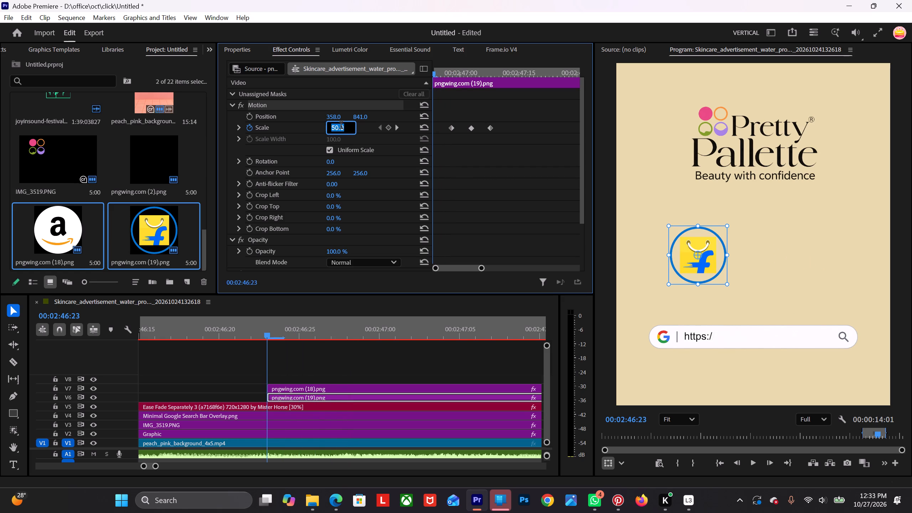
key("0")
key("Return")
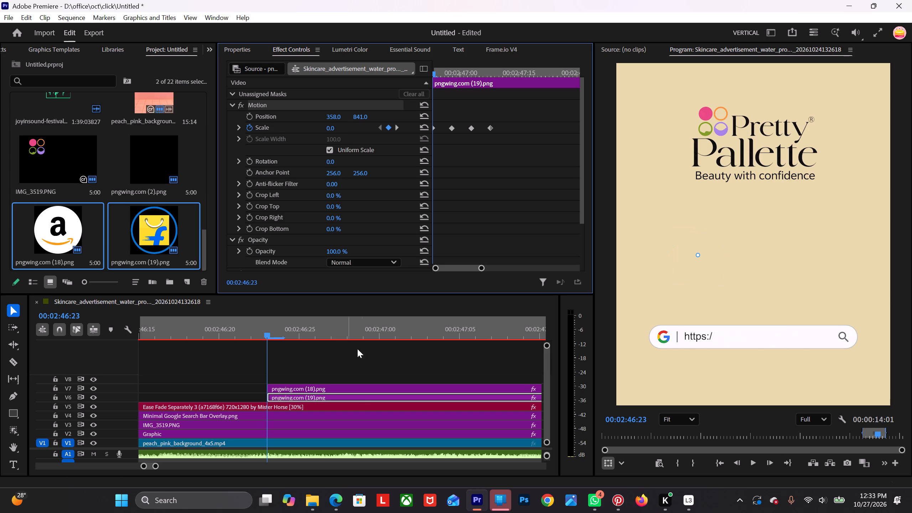
Play back the end screen from 00:02:46:23 to check the logos' bounce animation and its timing against the search bar.
left_click_drag(265, 337, 266, 349)
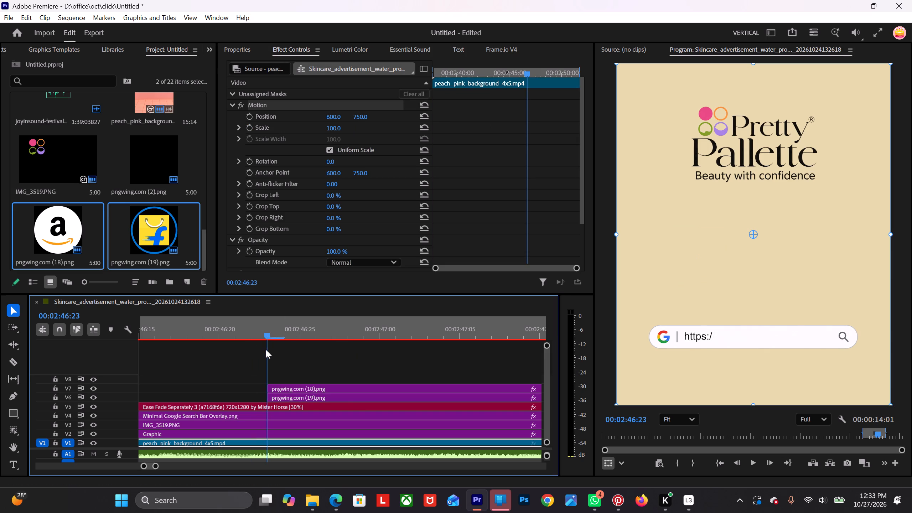
left_click_drag(266, 349, 265, 350)
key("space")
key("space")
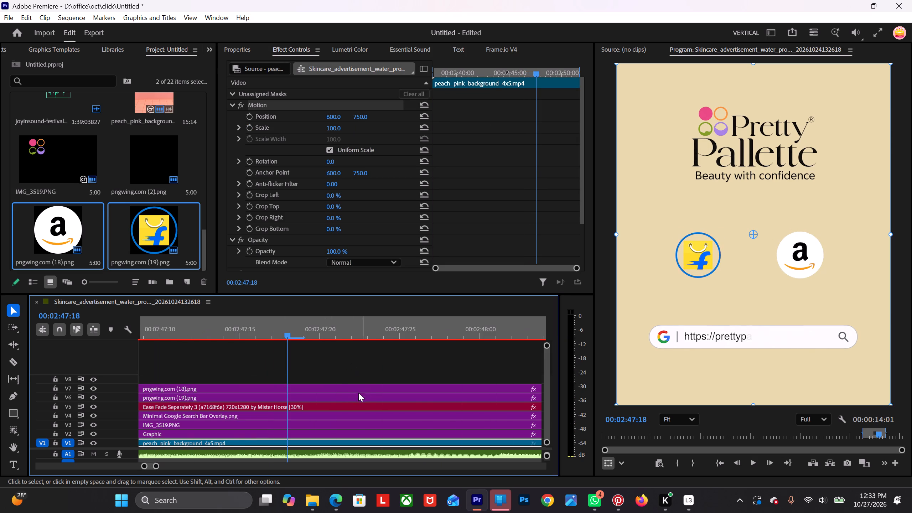
scroll(285, 391, "down", 3, "alt")
scroll(285, 384, "up", 2)
scroll(289, 382, "down", 2, "alt")
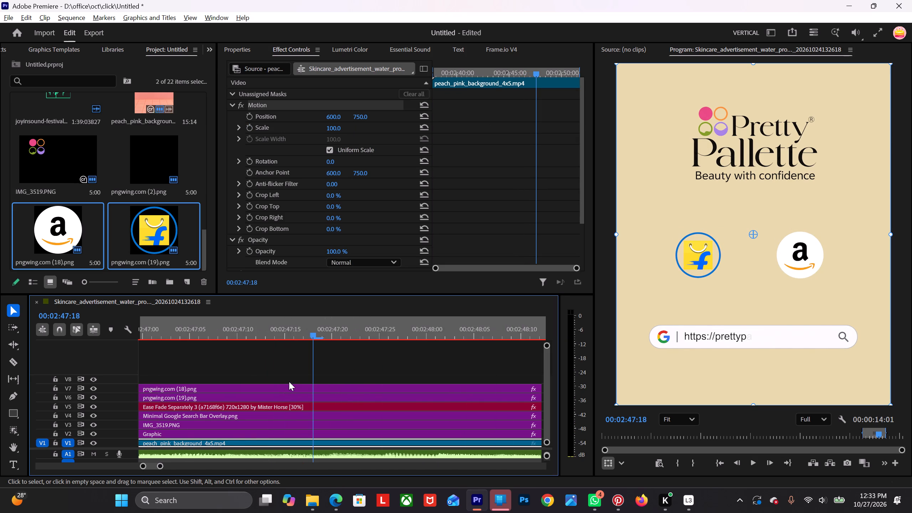
scroll(289, 382, "down", 3, "alt")
scroll(287, 380, "up", 1)
scroll(287, 380, "down", 2, "alt")
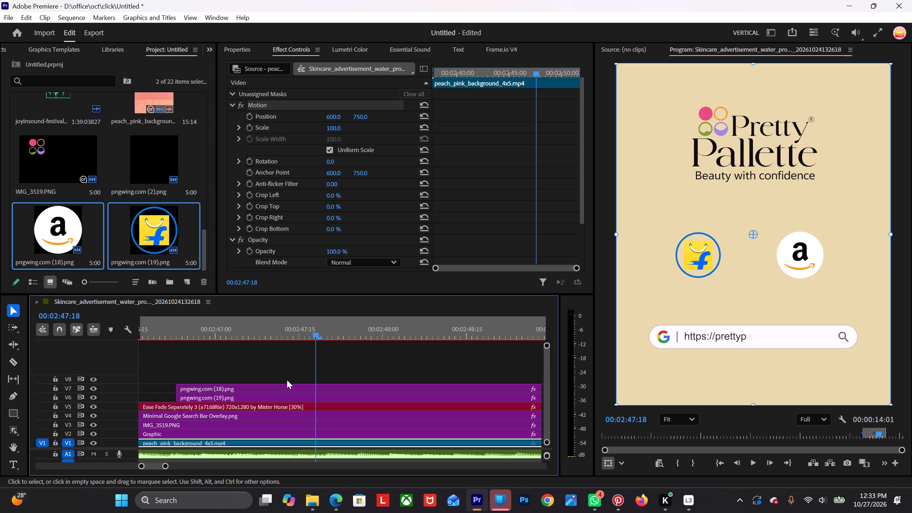
scroll(278, 378, "down", 3, "alt")
scroll(278, 378, "up", 4)
scroll(294, 384, "down", 3, "alt")
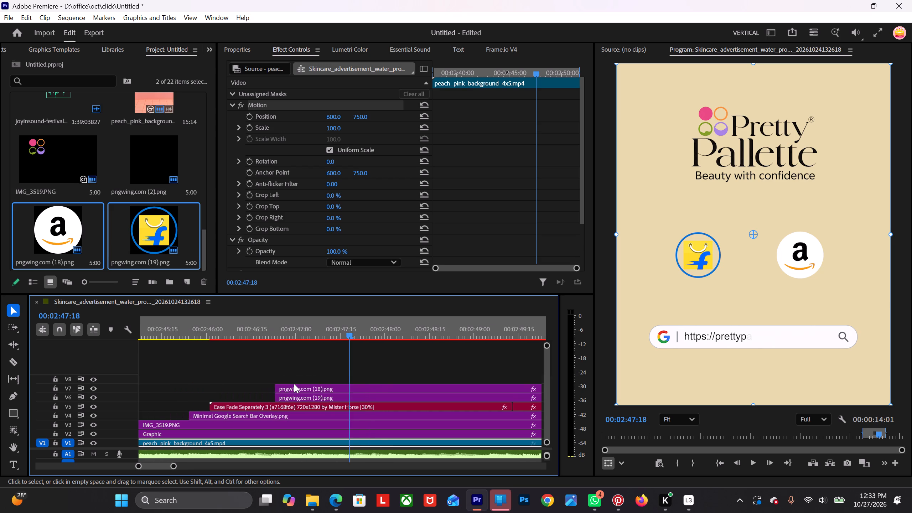
scroll(294, 384, "up", 4)
scroll(297, 384, "down", 6, "alt")
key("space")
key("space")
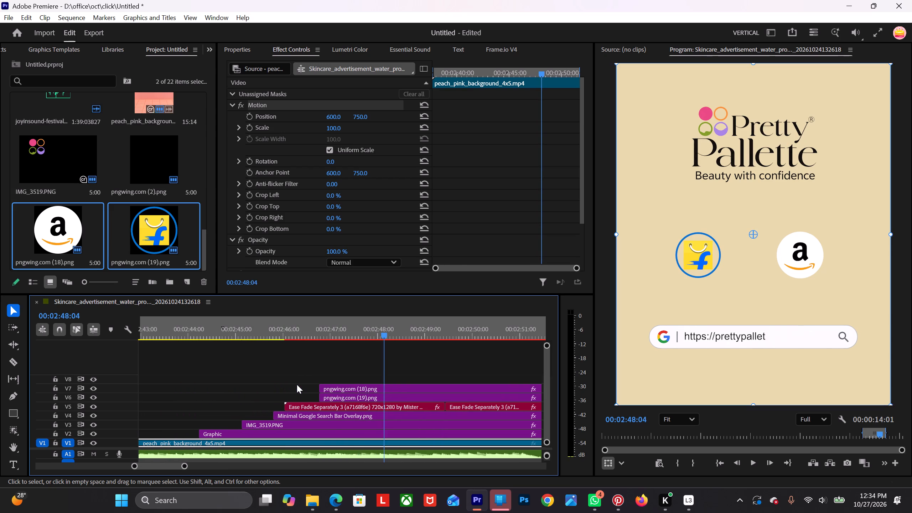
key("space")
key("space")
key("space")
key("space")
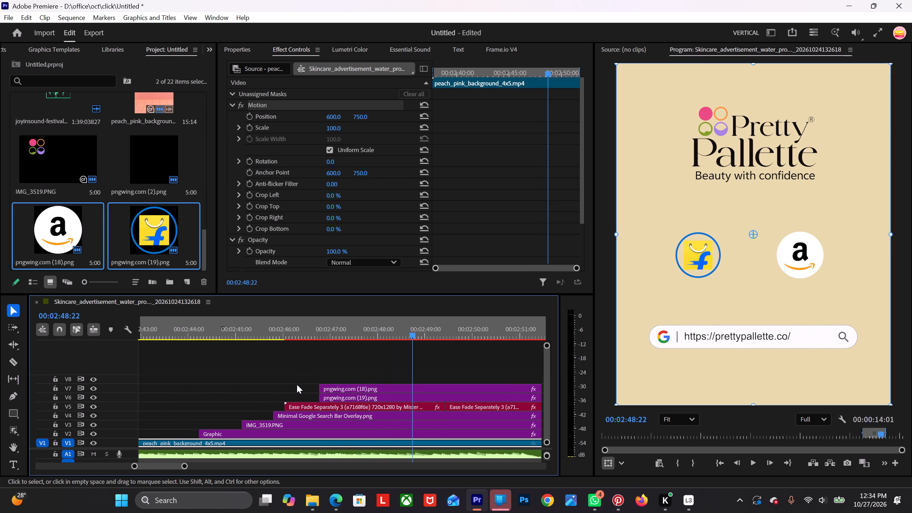
Move the search bar overlay on V4 and both Ease Fade clips on V5 forward about 1.3 seconds, past the logos' start.
scroll(333, 394, "down", 7, "alt")
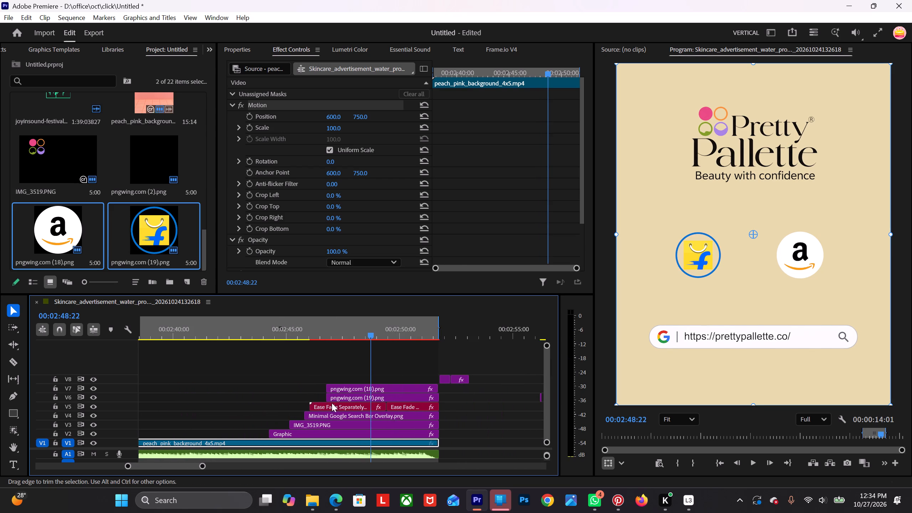
left_click_drag(301, 406, 331, 414)
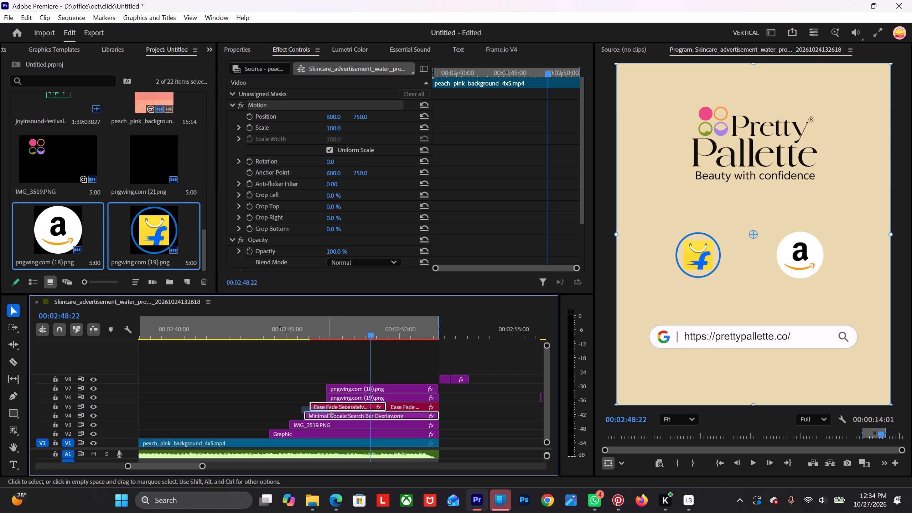
left_click_drag(331, 414, 392, 421)
left_click_drag(294, 405, 410, 411)
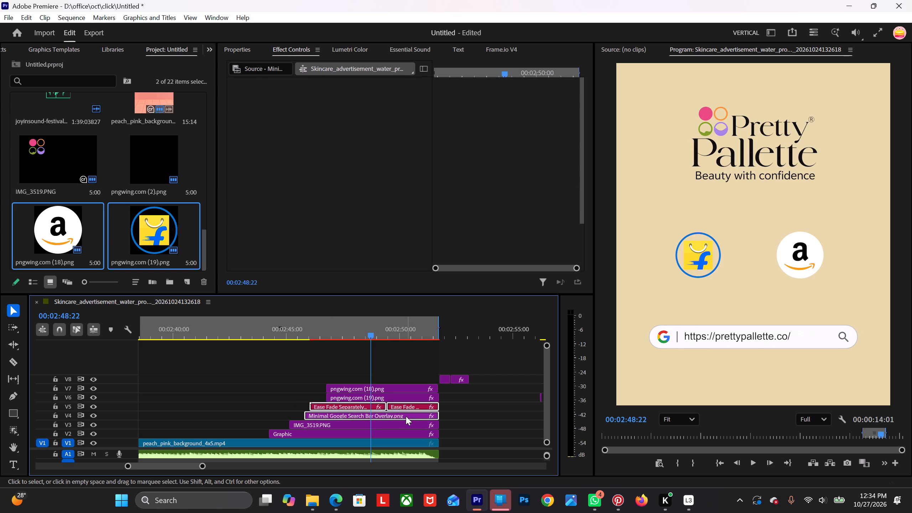
left_click_drag(406, 416, 436, 411)
Check the logo-to-search-bar timing and shift the search bar overlay and both Ease Fade clips forward about 0.2 seconds more.
left_click_drag(371, 334, 322, 354)
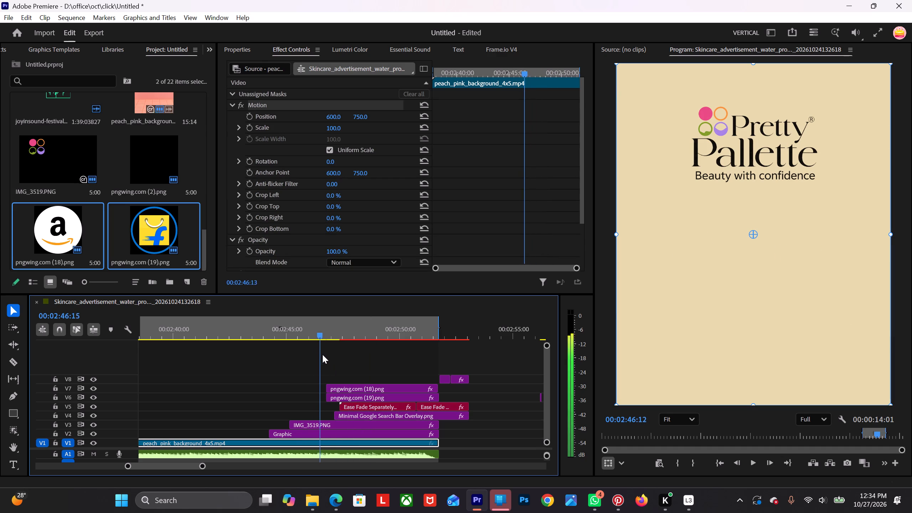
left_click_drag(322, 354, 336, 351)
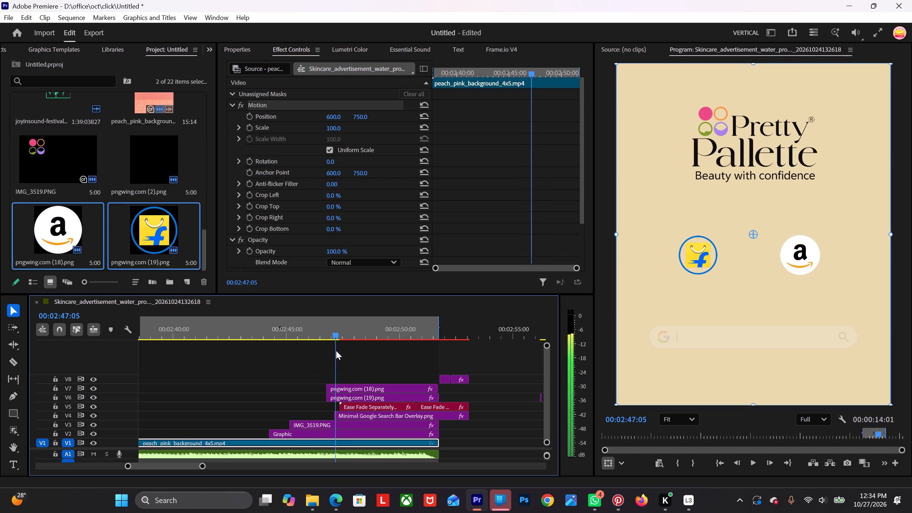
left_click_drag(336, 351, 339, 349)
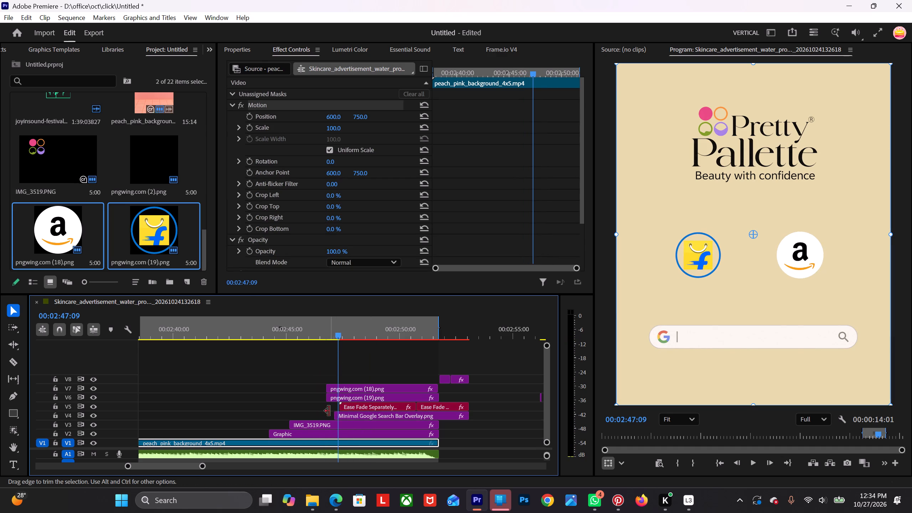
left_click_drag(328, 404, 429, 417)
left_click_drag(427, 414, 431, 413)
Play back and scrub the end screen from 00:02:46:20 to review the logo and search bar timing.
left_click_drag(335, 333, 321, 342)
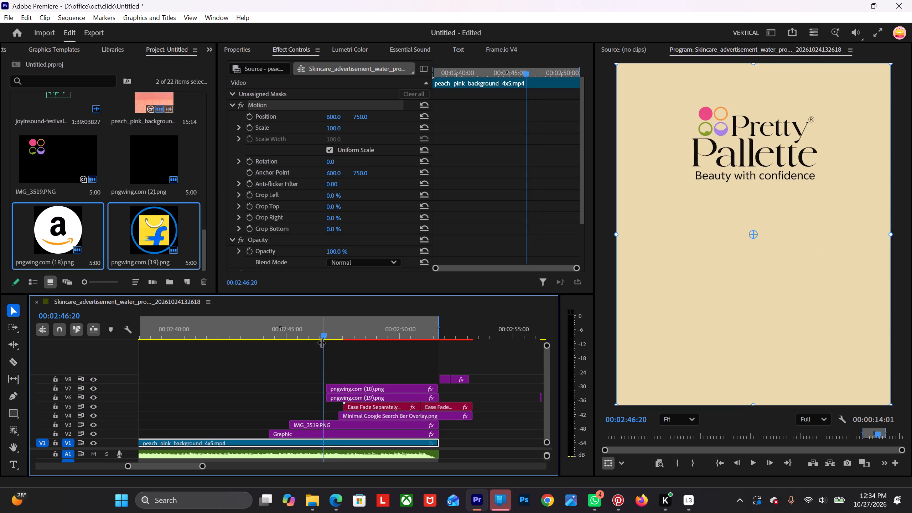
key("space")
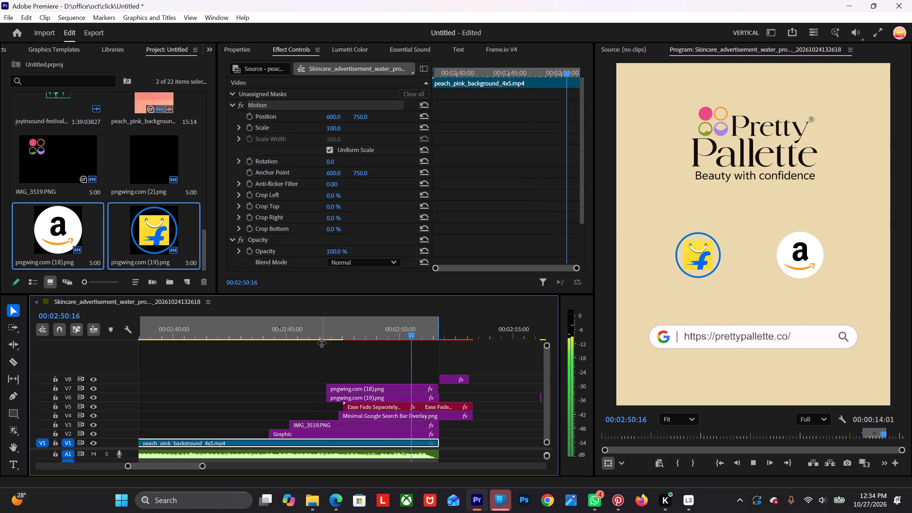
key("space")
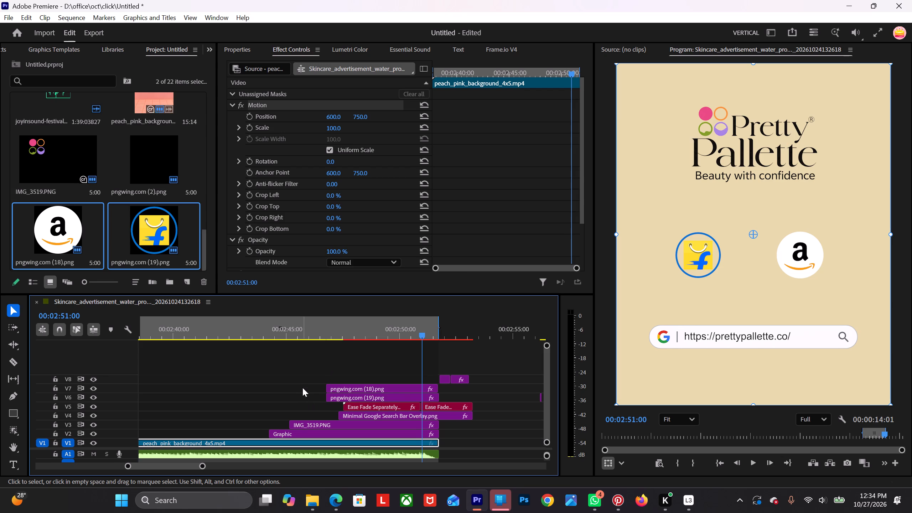
scroll(303, 383, "down", 5, "alt")
left_click_drag(369, 332, 358, 344)
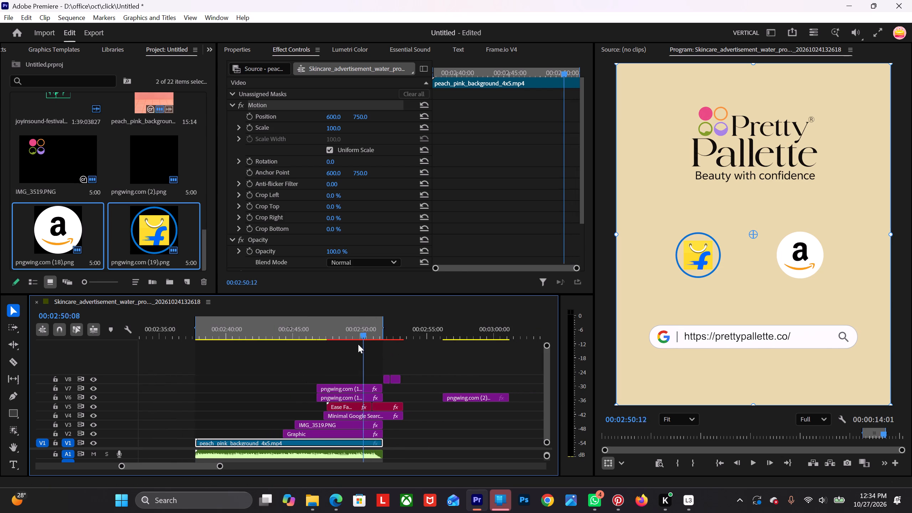
left_click_drag(358, 344, 338, 365)
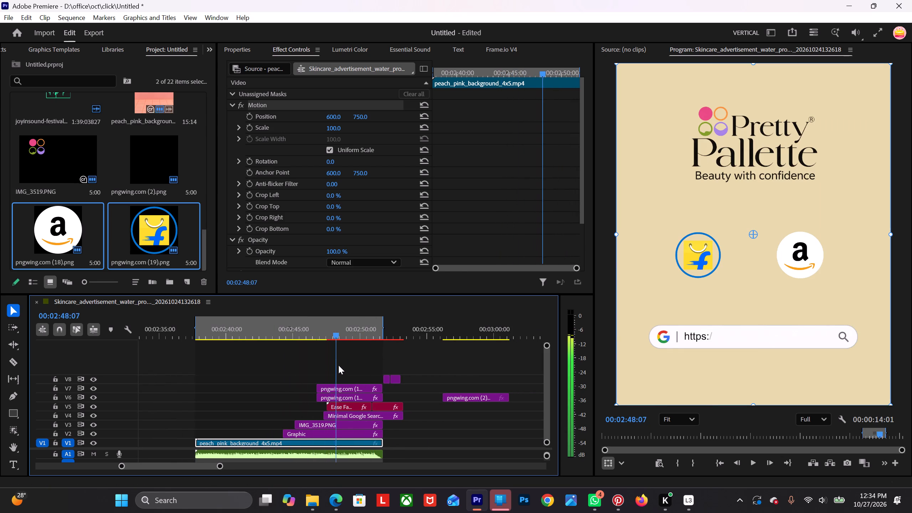
left_click_drag(338, 365, 375, 361)
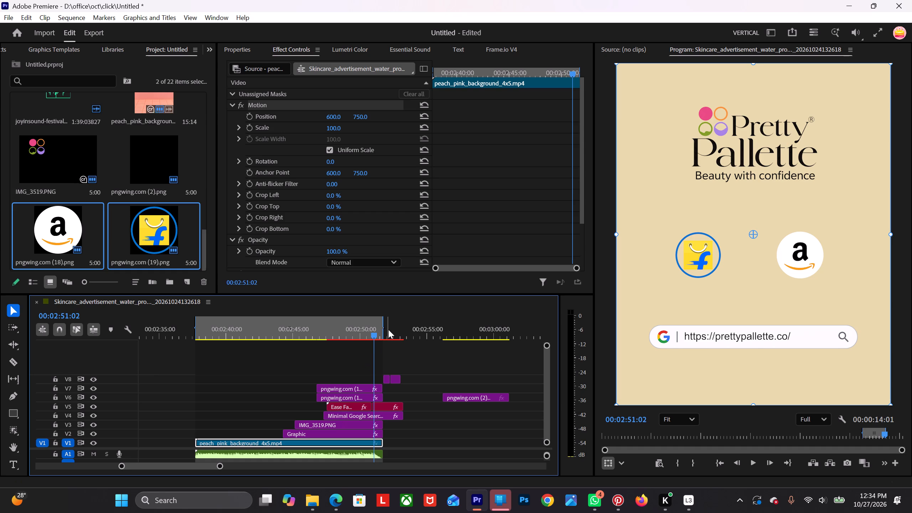
Open the Animation Composer extension.
left_click(219, 18)
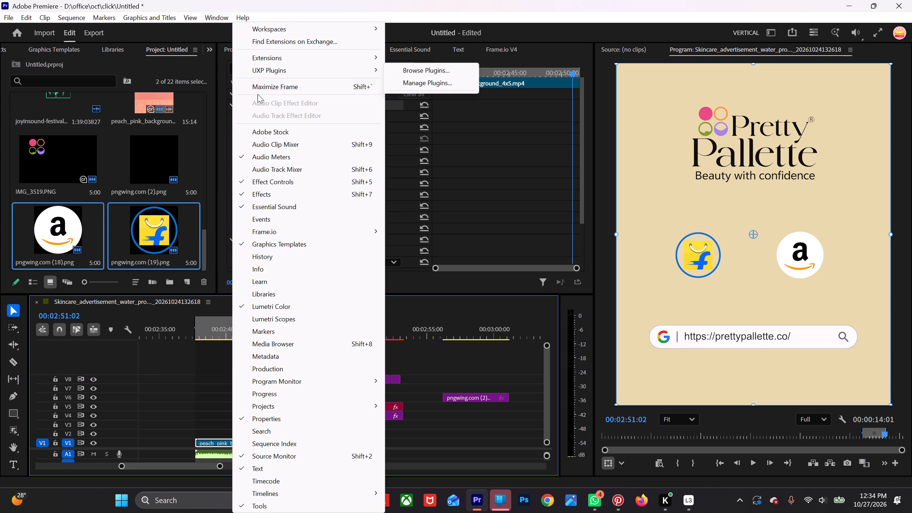
left_click(259, 59)
left_click(435, 53)
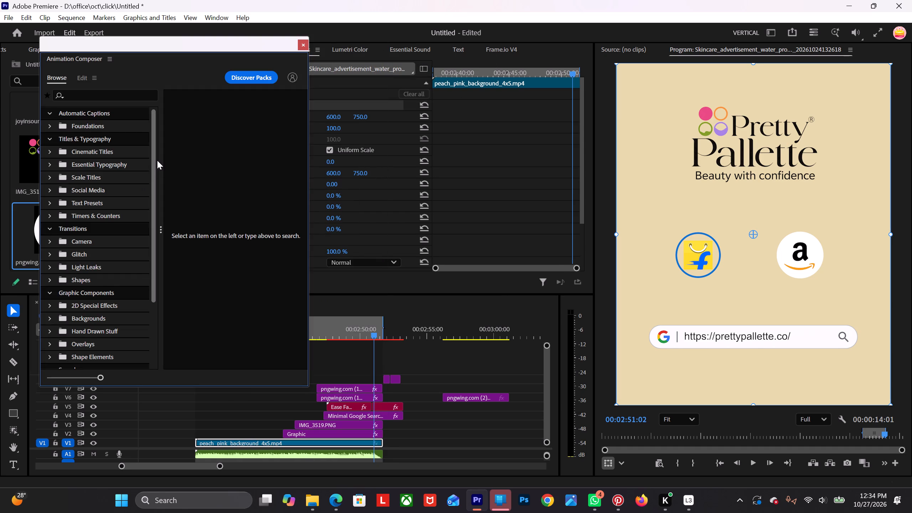
Add the Ease Fade Together 3 text preset from Animation Composer's Text Presets to V9, above the logo clips.
left_click(104, 204)
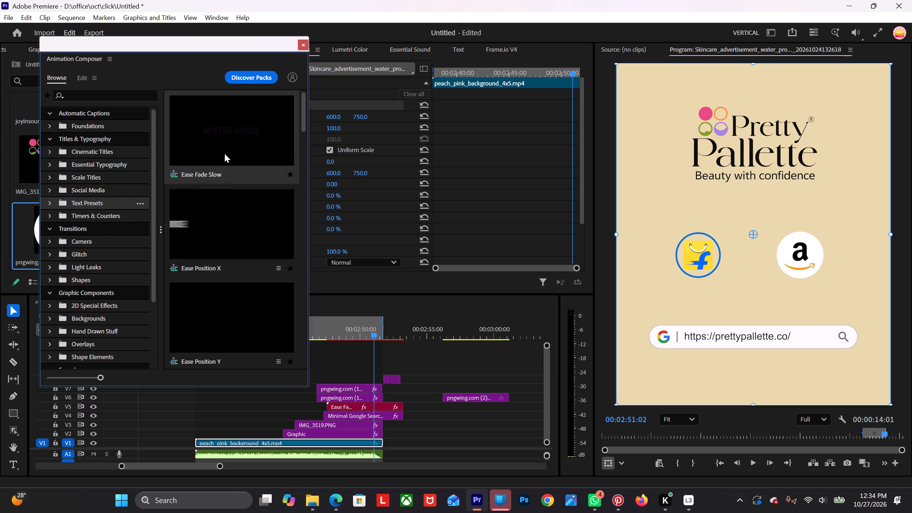
scroll(235, 227, "down", 12)
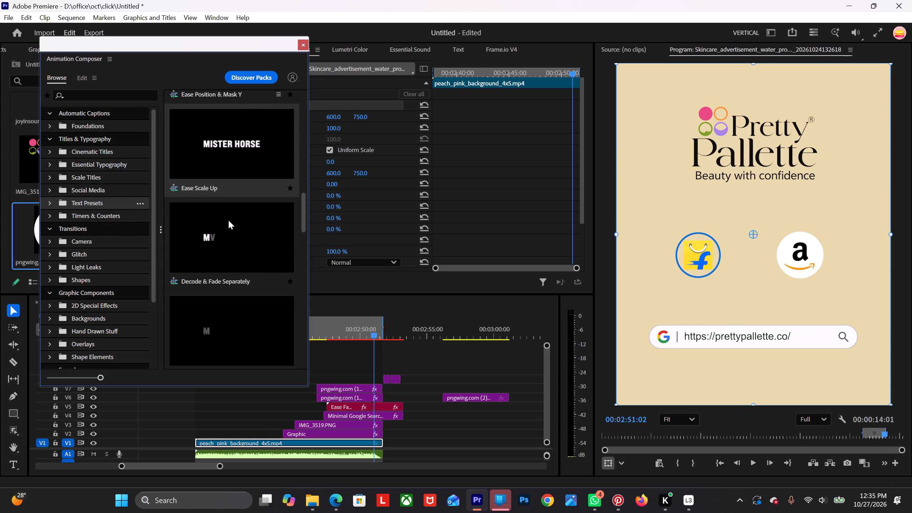
scroll(228, 220, "down", 6)
scroll(226, 176, "up", 1)
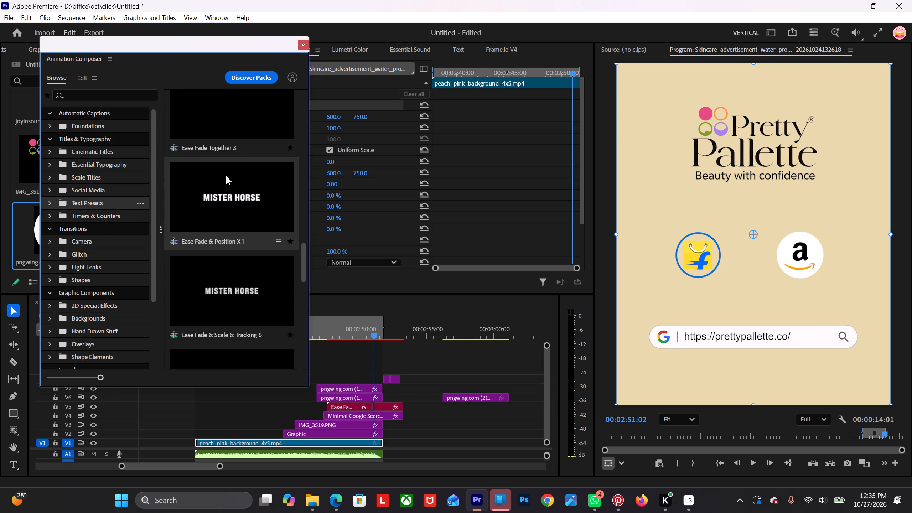
left_click_drag(215, 170, 320, 369)
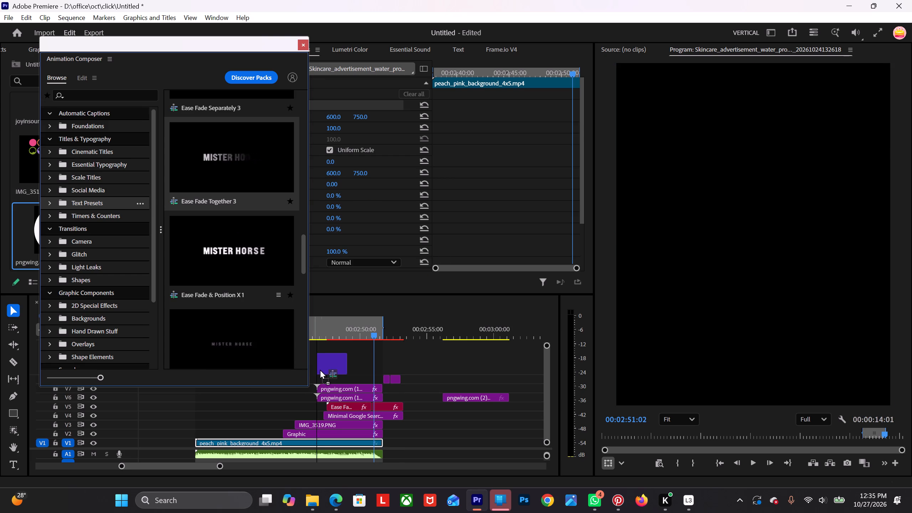
left_click_drag(320, 369, 321, 372)
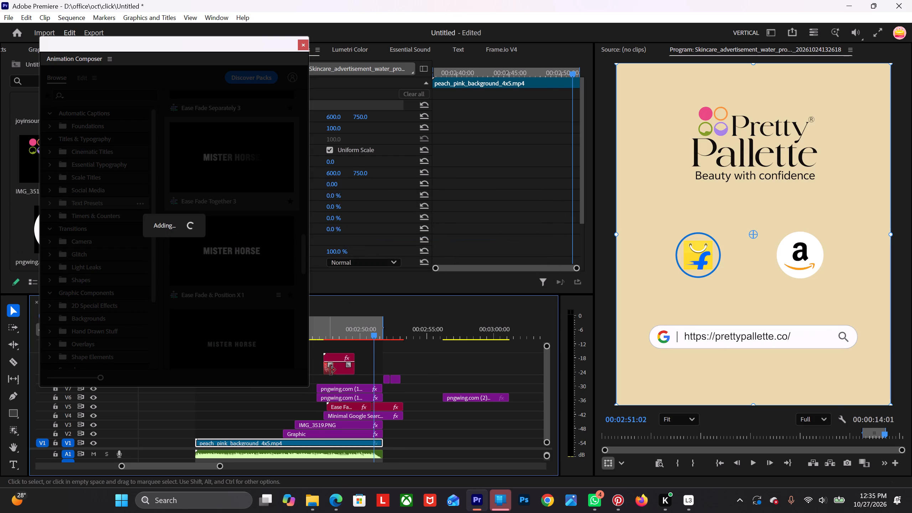
left_click(304, 46)
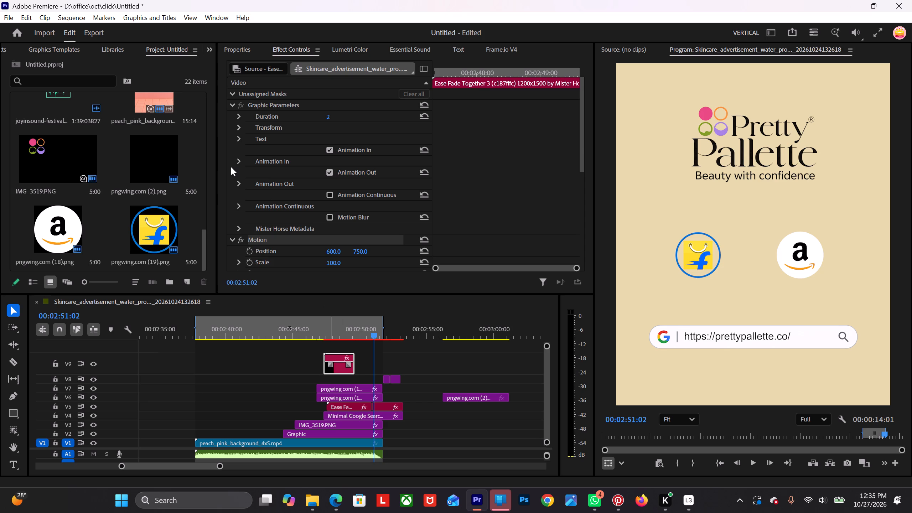
Turn off Animation Out for the Ease Fade Together 3 title clip on V9.
left_click(327, 173)
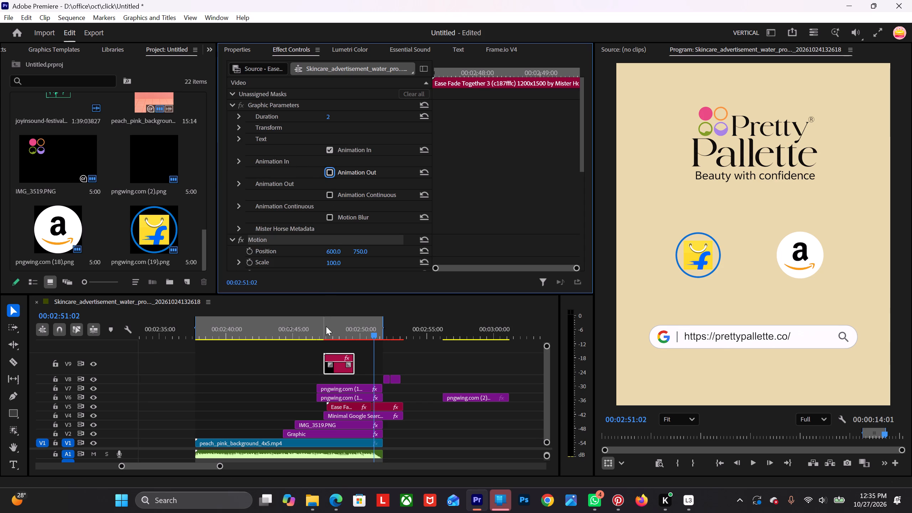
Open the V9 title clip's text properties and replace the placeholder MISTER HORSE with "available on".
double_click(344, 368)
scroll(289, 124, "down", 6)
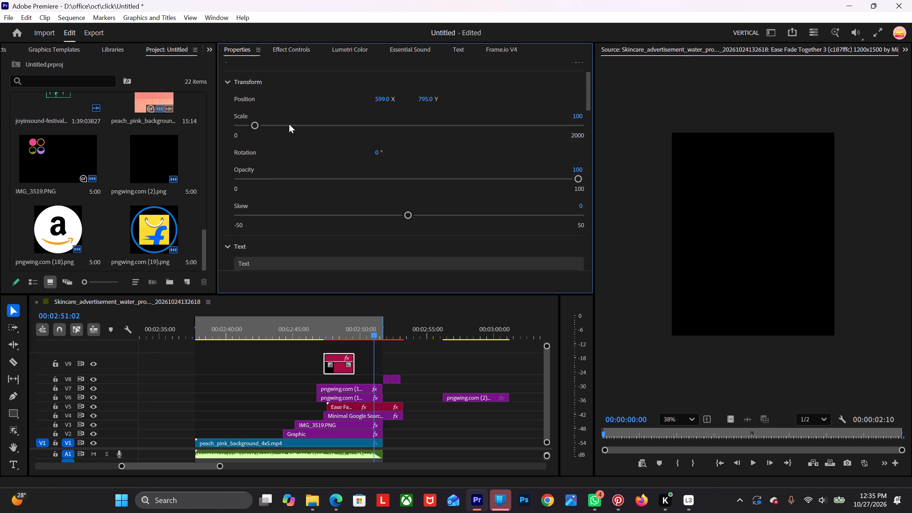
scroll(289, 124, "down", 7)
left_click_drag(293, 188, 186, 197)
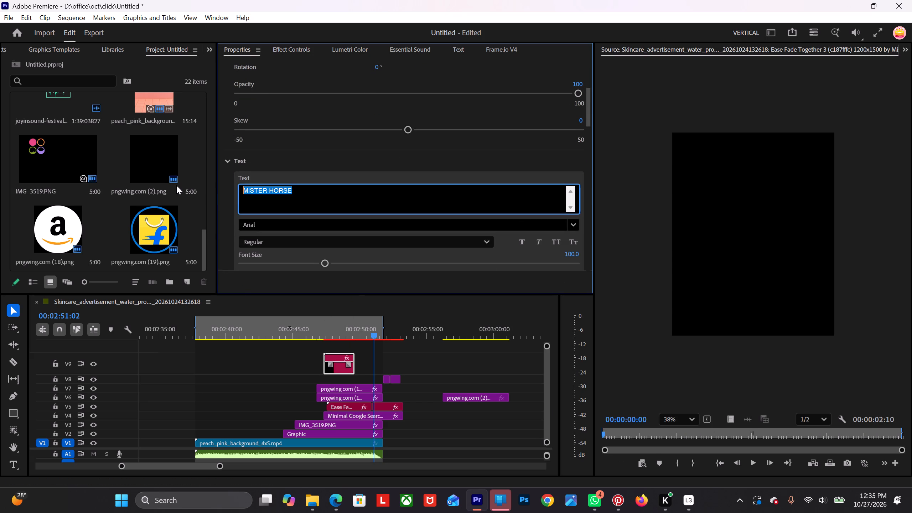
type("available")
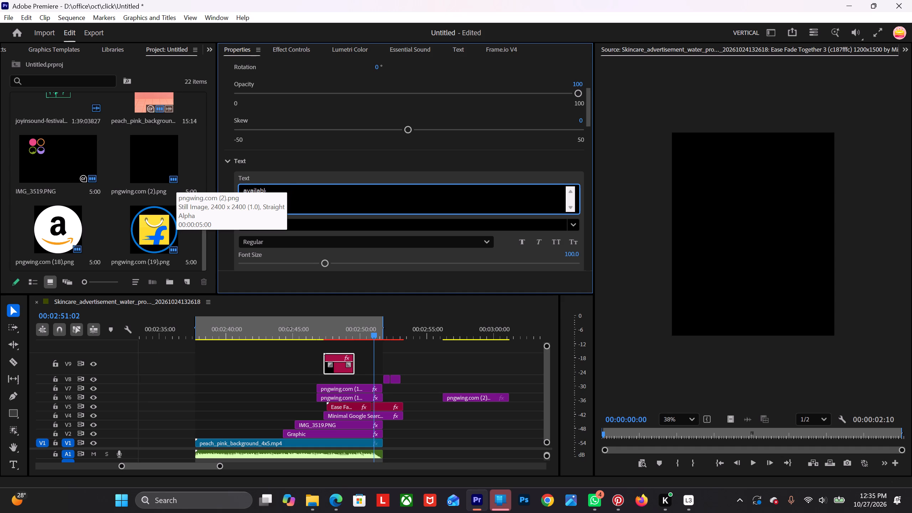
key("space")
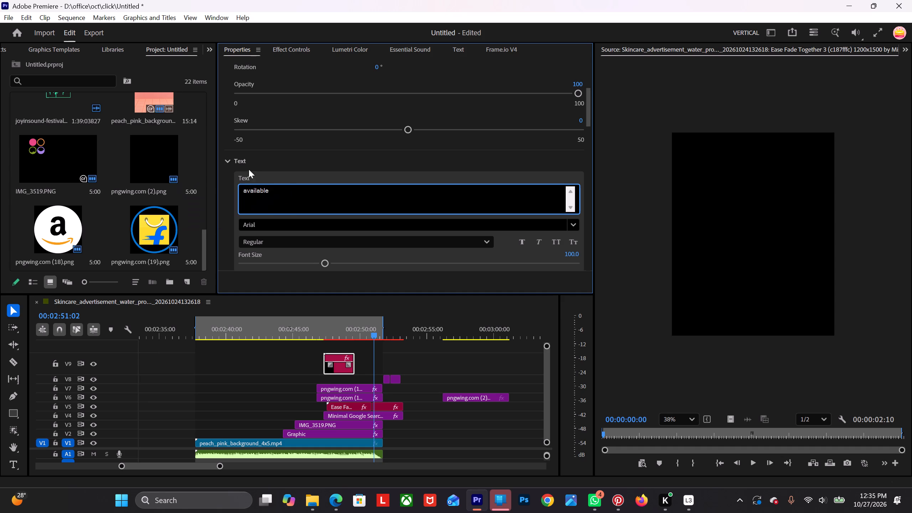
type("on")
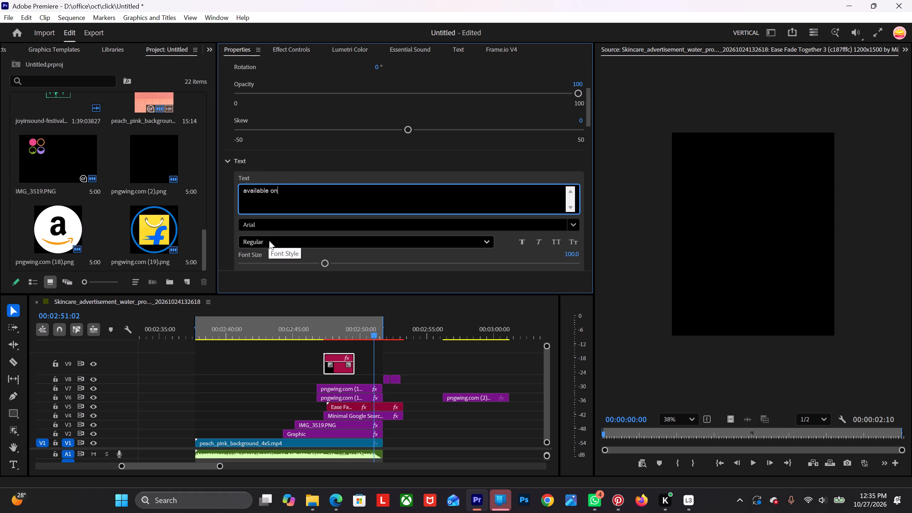
Switch to Microsoft Edge, search for "available" in a new tab to check its spelling, and copy the word.
left_click(336, 507)
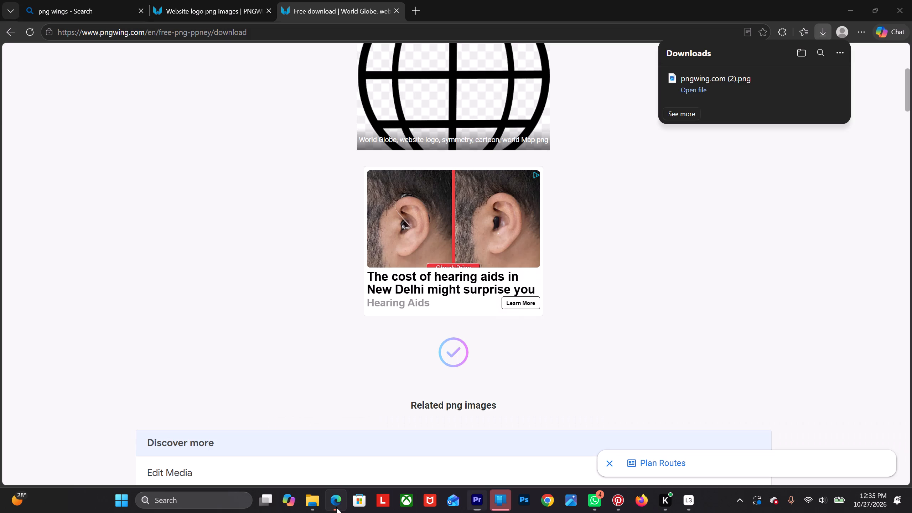
left_click(414, 9)
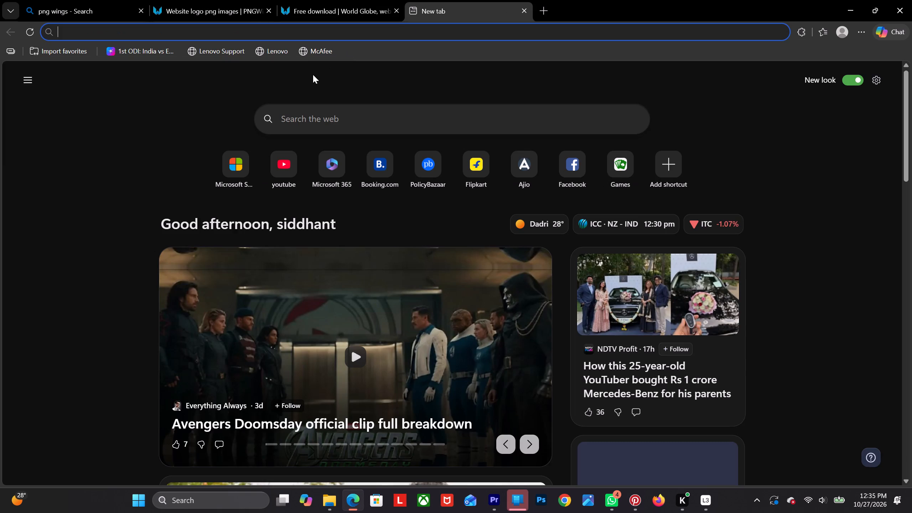
left_click(311, 121)
type("availa")
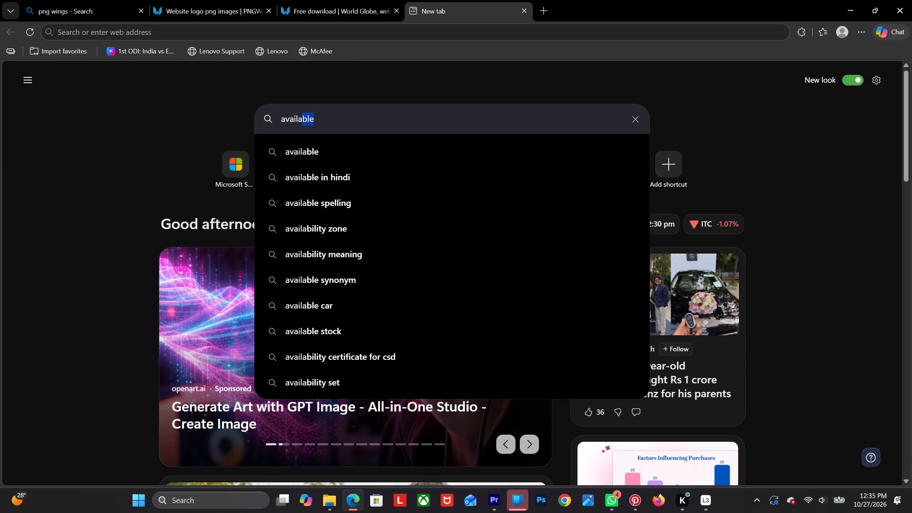
left_click(306, 145)
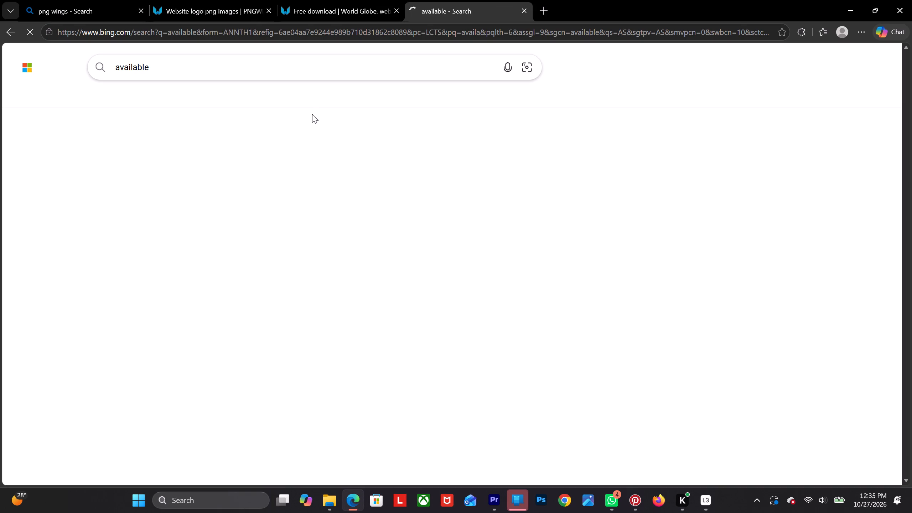
left_click_drag(175, 68, 98, 73)
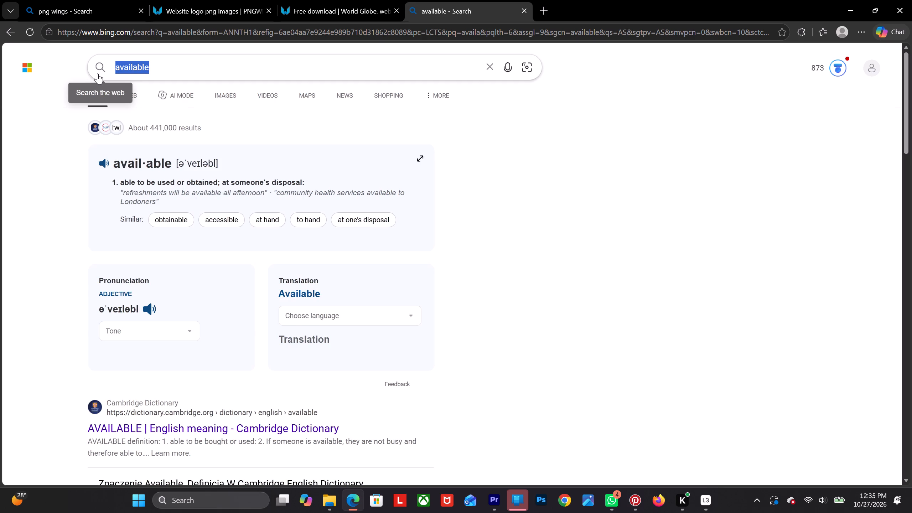
key("ctrl+c")
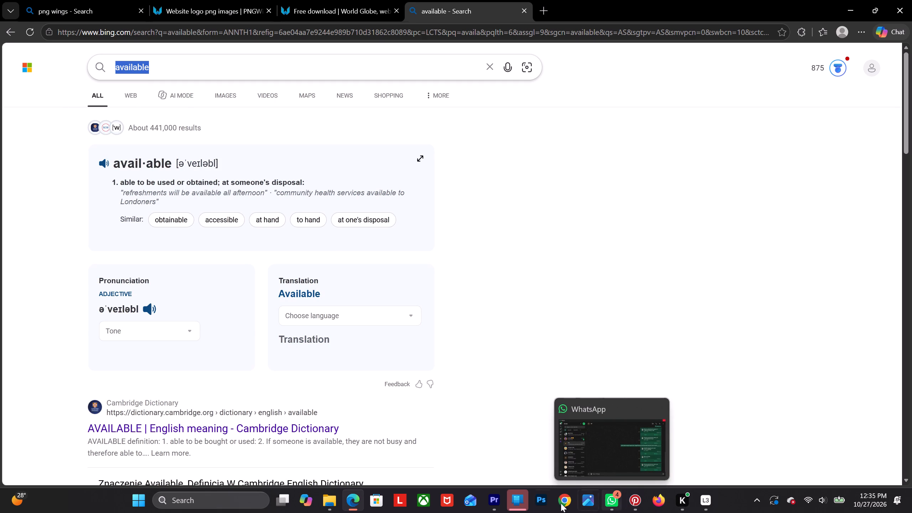
Return to Premiere Pro and replace the V9 title's text with "Available On", capitalising both words.
left_click(499, 507)
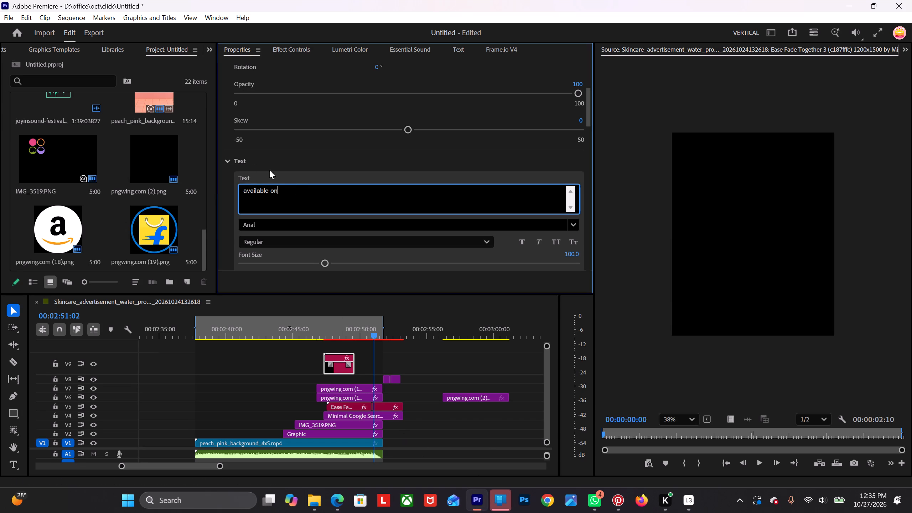
left_click_drag(296, 194, 224, 191)
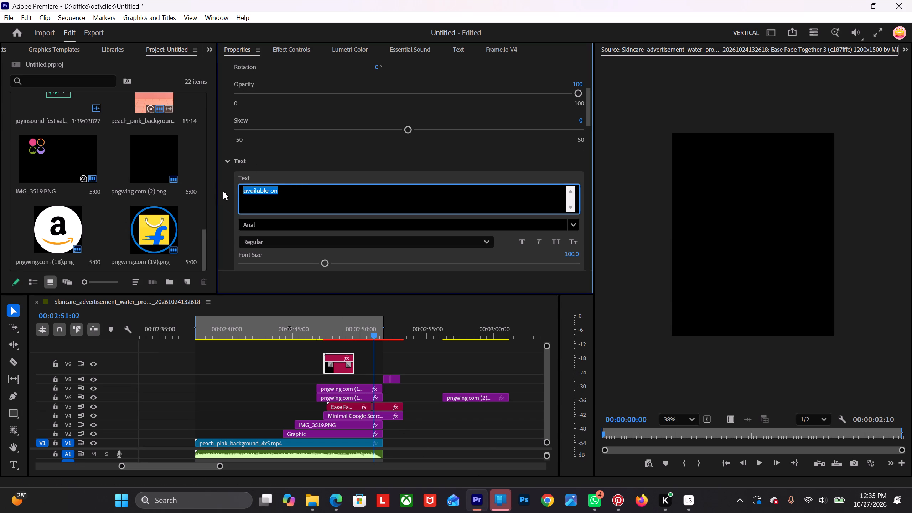
key("ctrl+v")
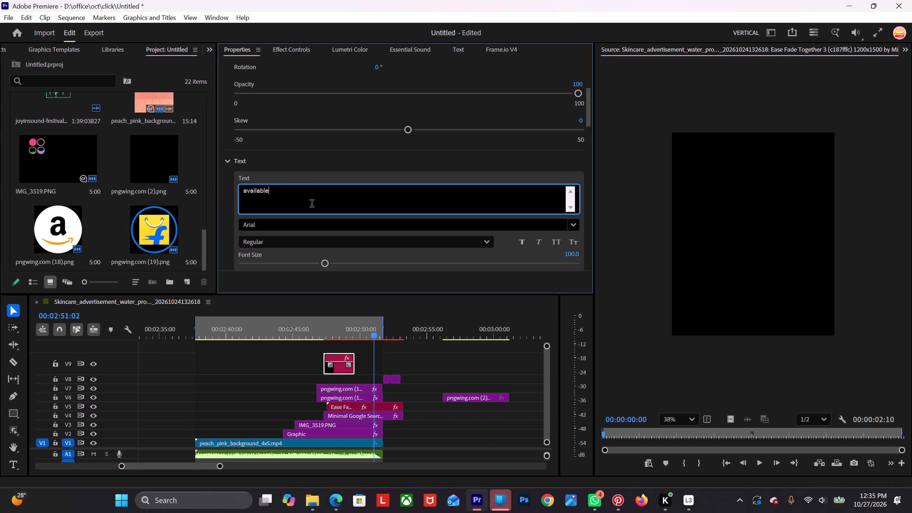
key("space")
type("on")
left_click_drag(247, 192, 239, 197)
key("BackSpace")
key("shift+a")
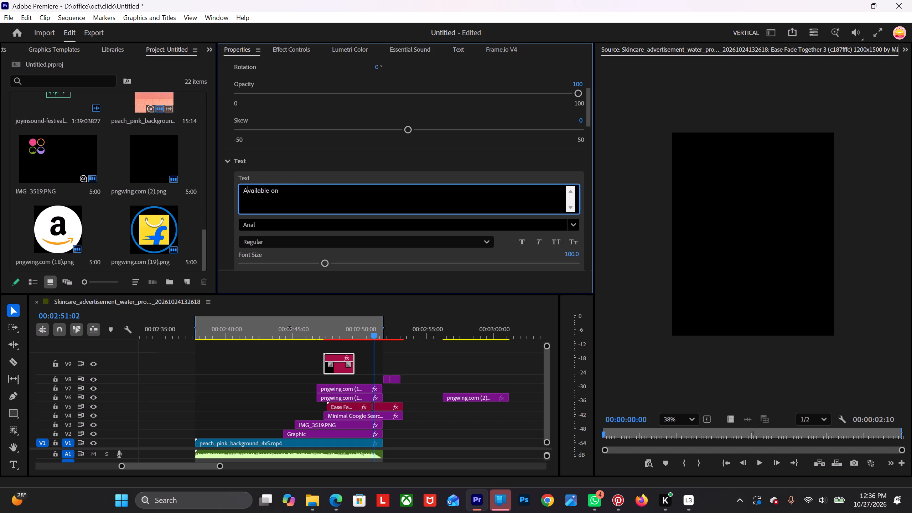
left_click(274, 191)
key("BackSpace")
key("shift+o")
Set the "Available On" title's Arial font style to Black and turn on faux bold.
left_click(452, 238)
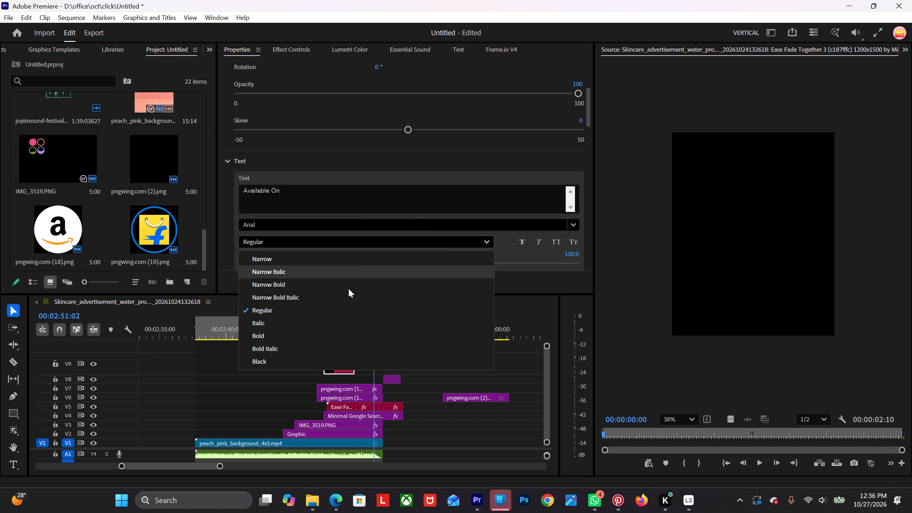
left_click(324, 356)
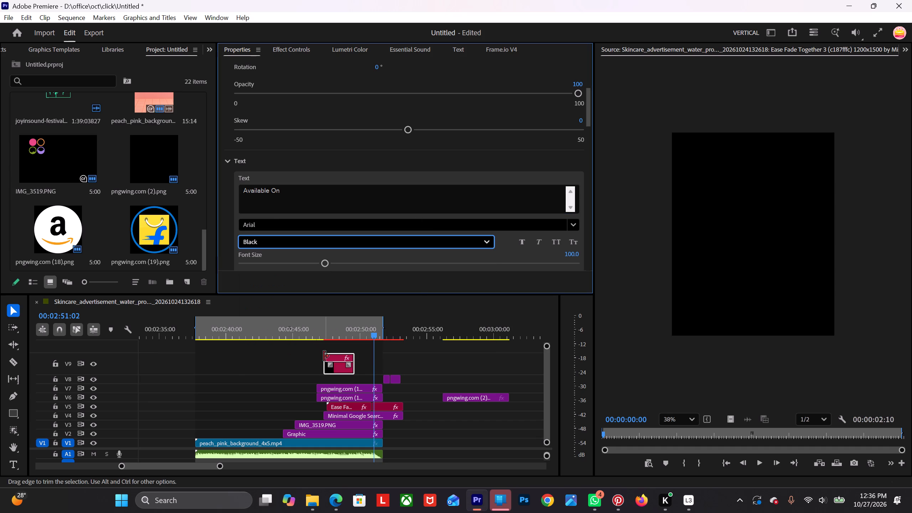
left_click(526, 243)
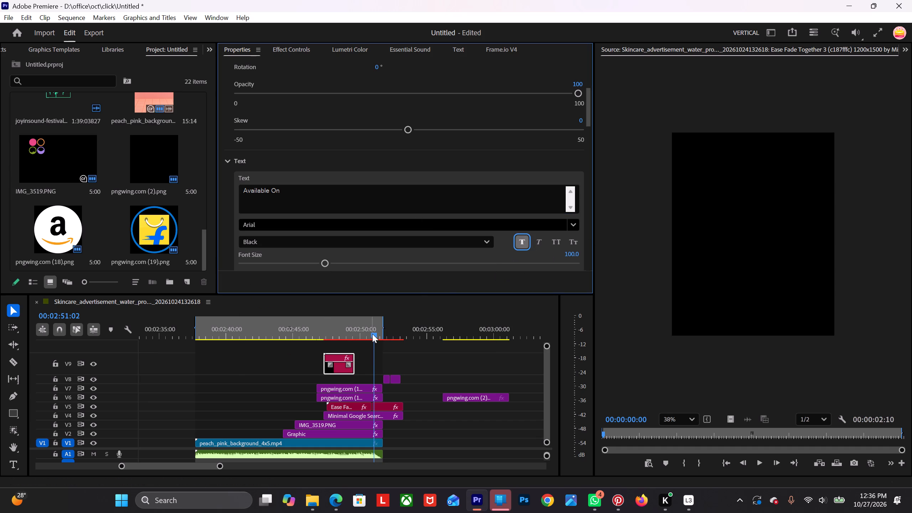
Place the playhead at 00:02:48:02, within the "Available On" title clip, to preview it over the logos.
left_click_drag(372, 334, 333, 352)
scroll(221, 116, "up", 5)
scroll(221, 116, "down", 6)
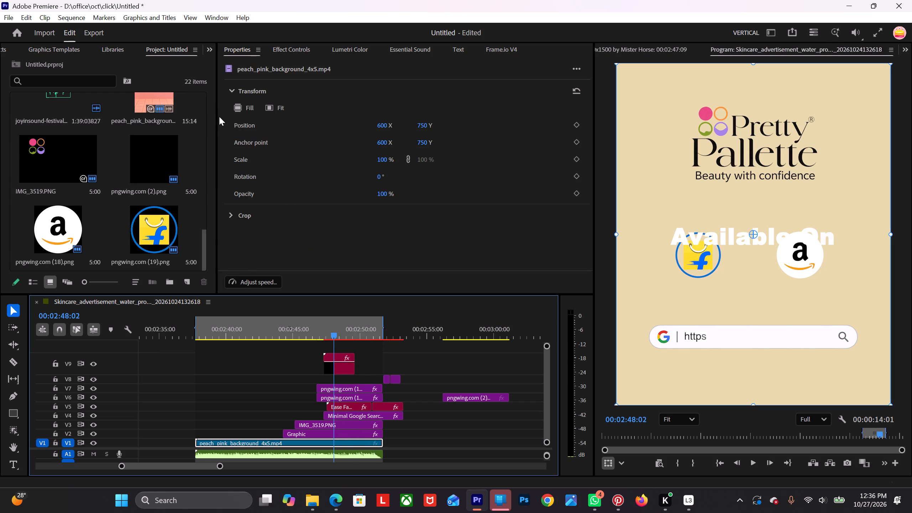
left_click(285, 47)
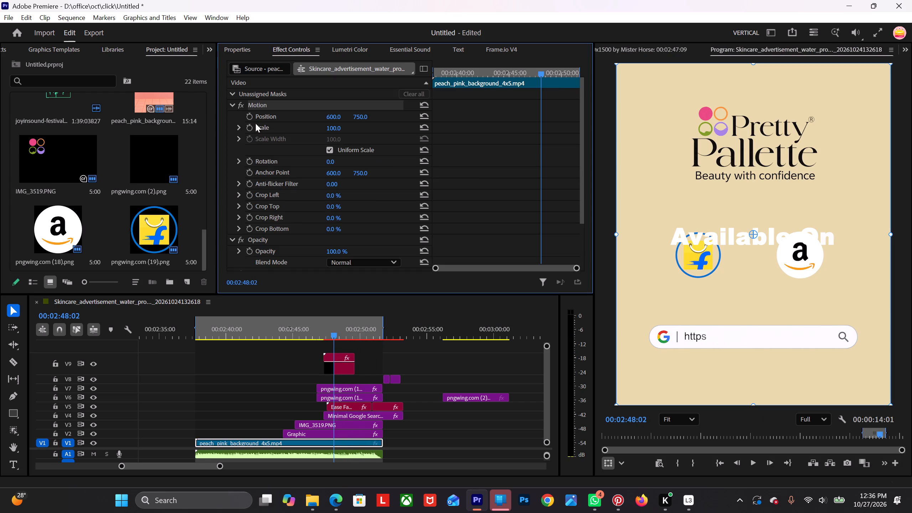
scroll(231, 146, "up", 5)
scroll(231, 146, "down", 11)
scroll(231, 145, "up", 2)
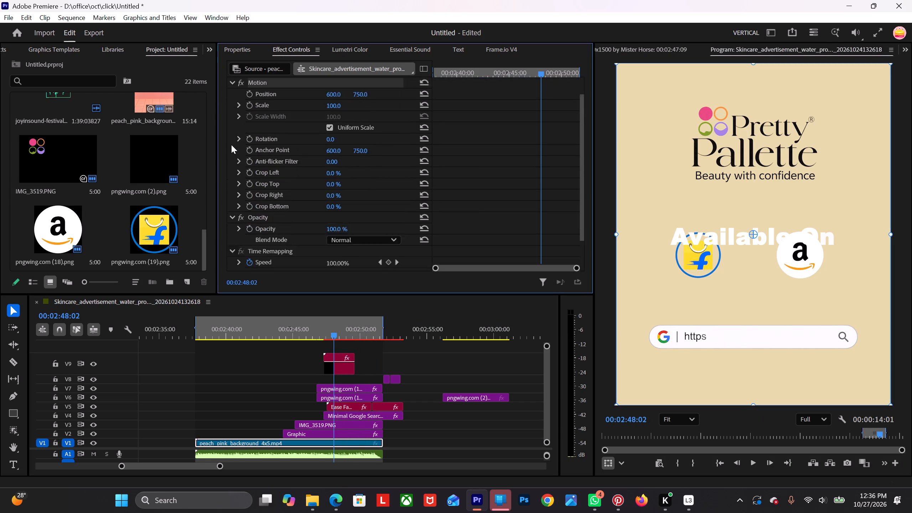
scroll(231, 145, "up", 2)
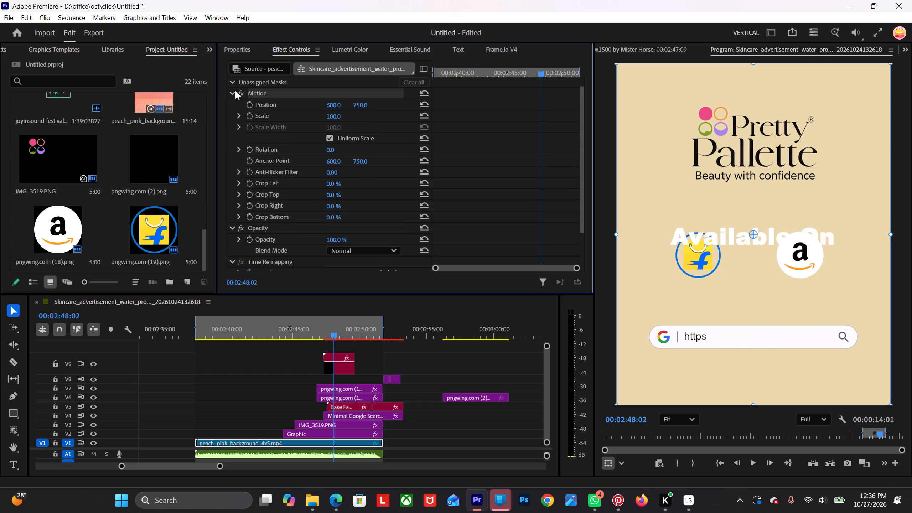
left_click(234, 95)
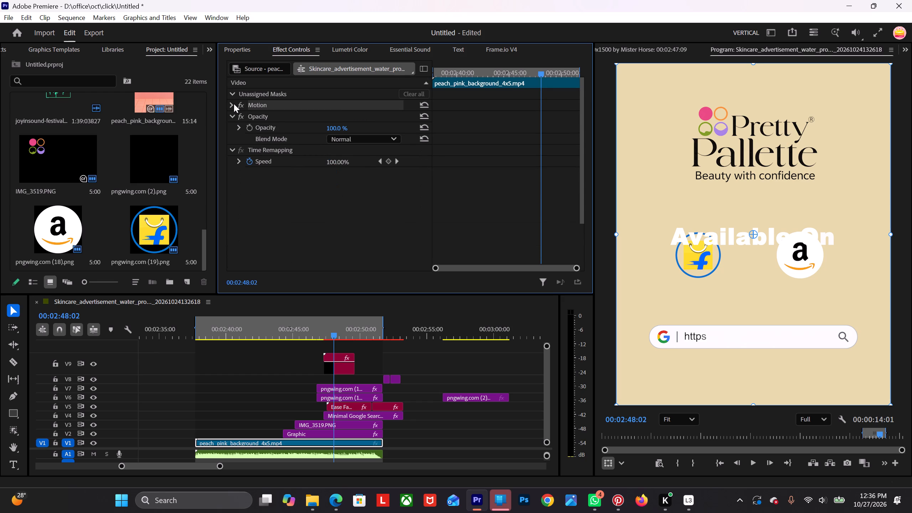
Change the V9 "Available On" title's fill colour to black, 000000.
left_click(335, 371)
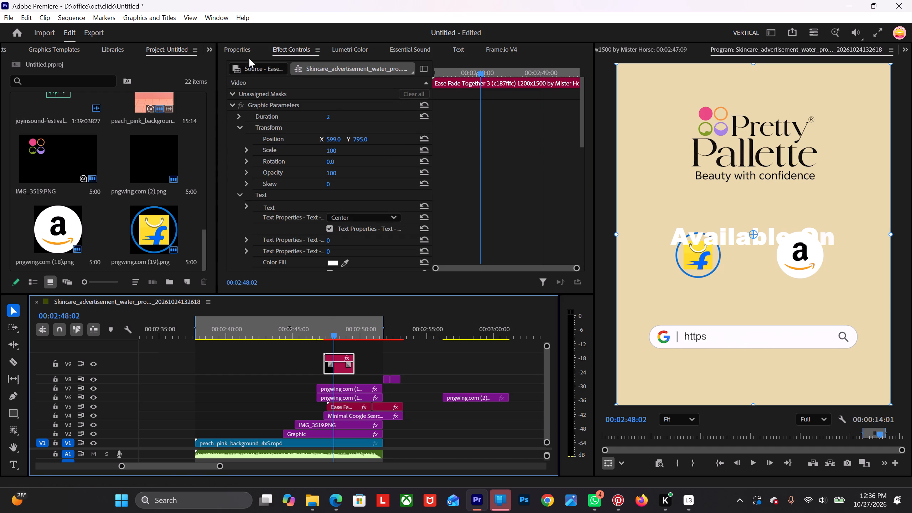
left_click(250, 45)
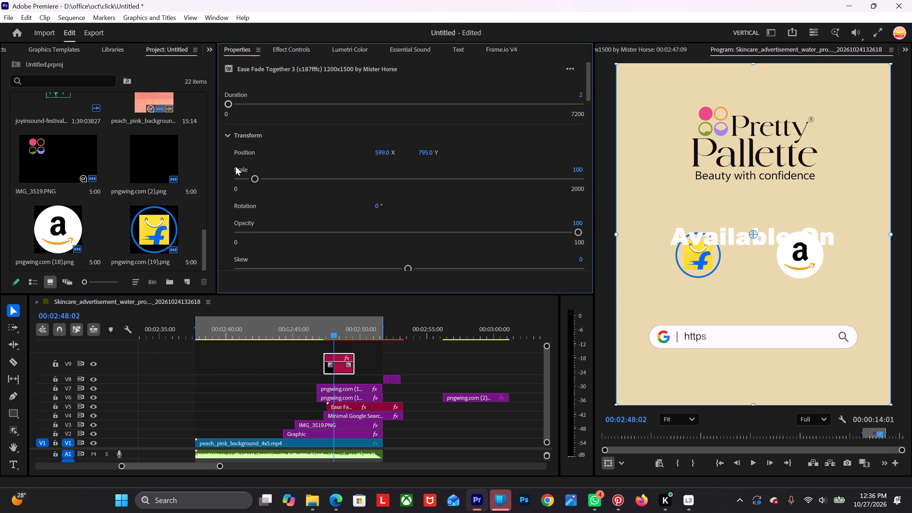
scroll(235, 166, "down", 20)
scroll(235, 166, "down", 5)
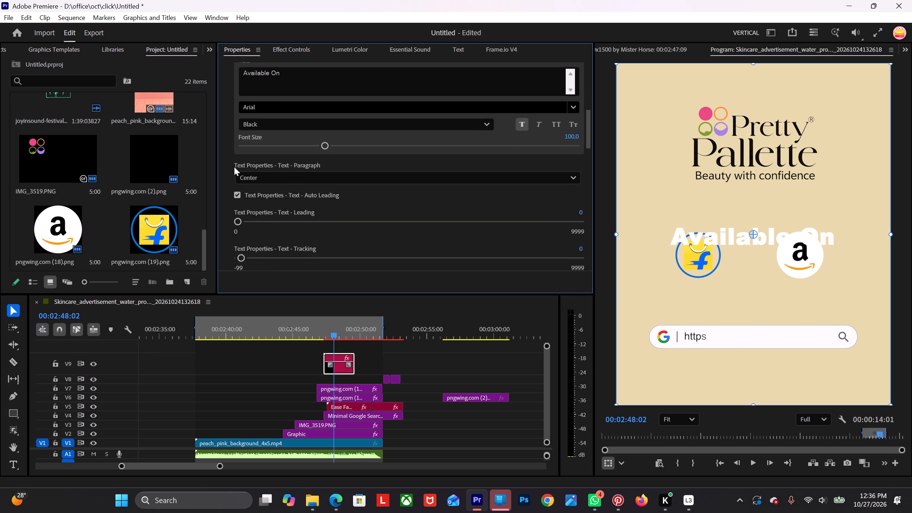
scroll(234, 167, "down", 8)
left_click(240, 181)
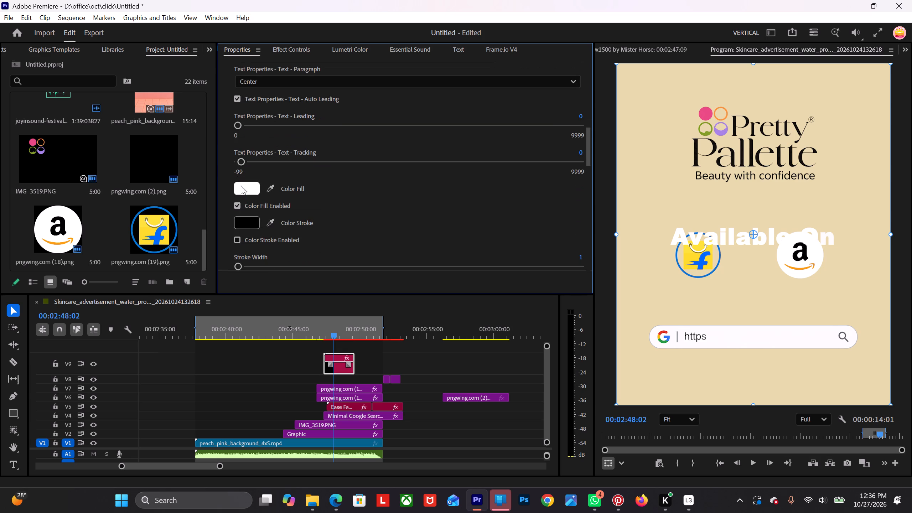
left_click(244, 188)
left_click_drag(397, 239, 125, 72)
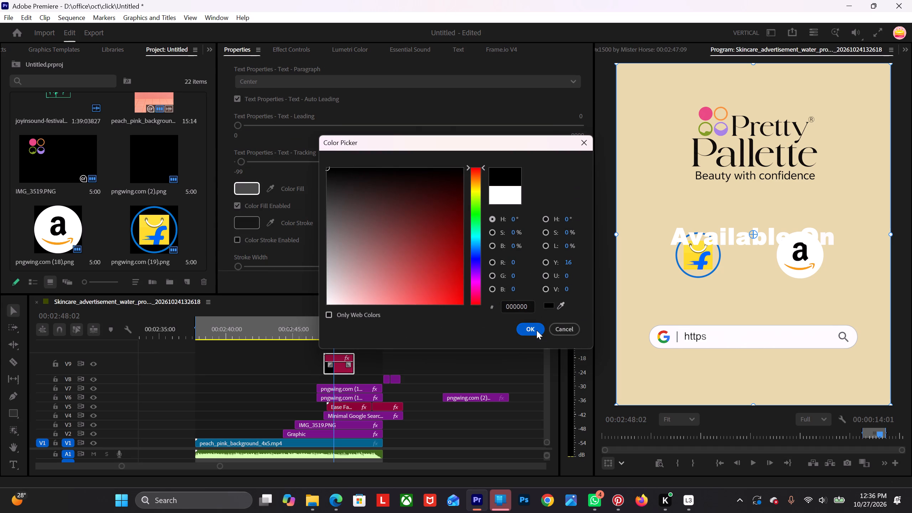
left_click(537, 330)
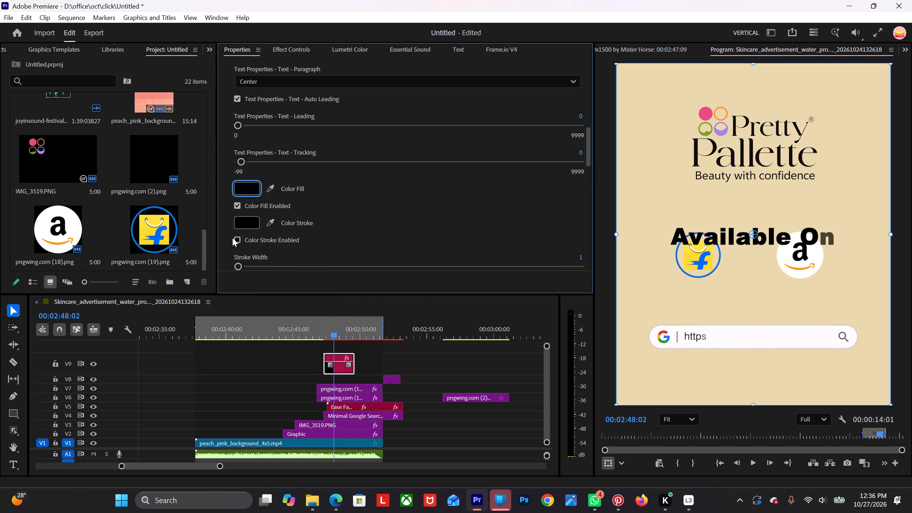
Set the "Available On" title's Arial font style to Regular.
scroll(232, 238, "down", 18)
scroll(226, 229, "up", 20)
scroll(226, 229, "up", 2)
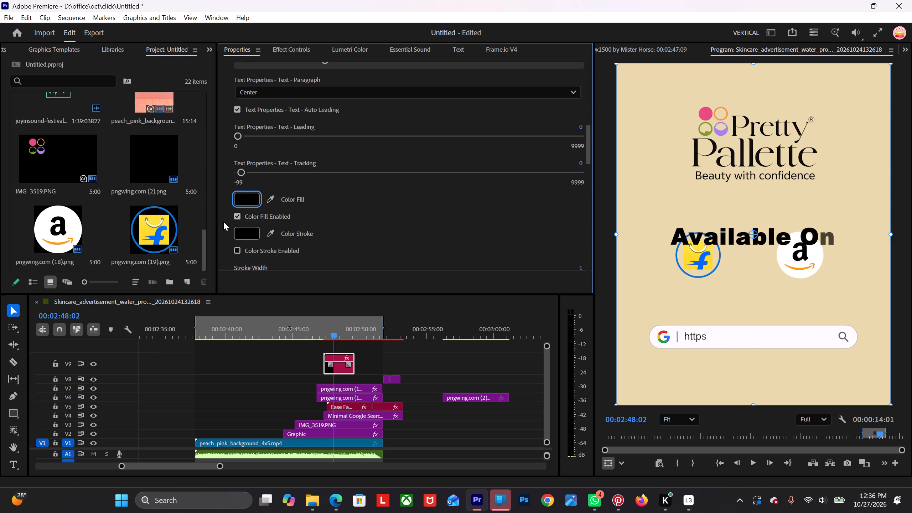
scroll(223, 222, "up", 3)
left_click(347, 101)
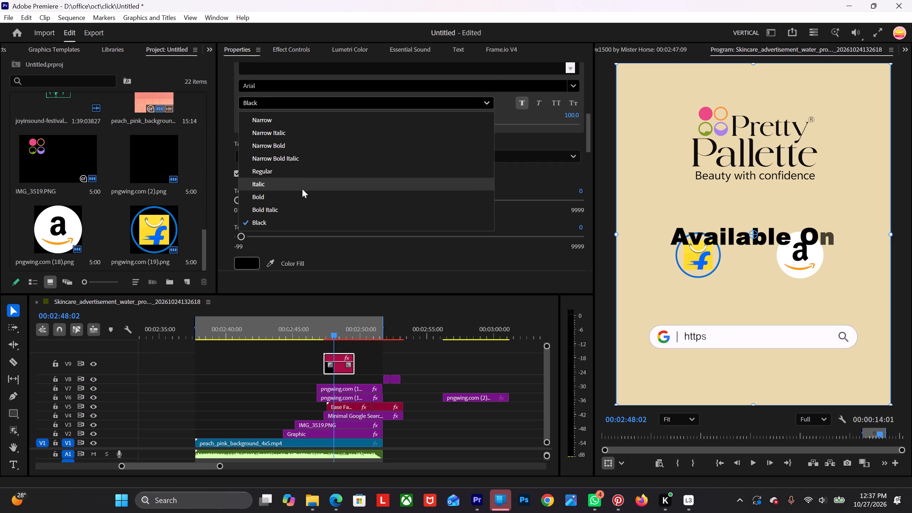
left_click(304, 175)
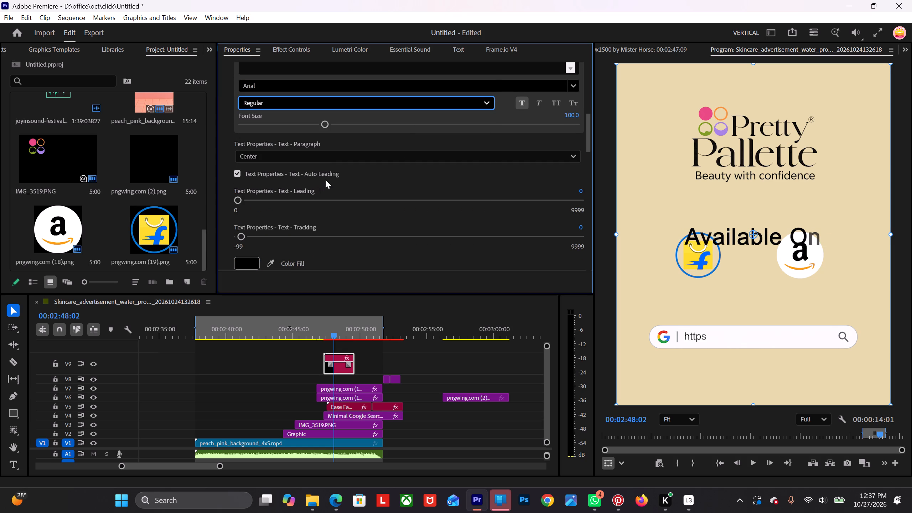
Reduce the "Available On" title's font size to about 71.9.
scroll(223, 211, "up", 4)
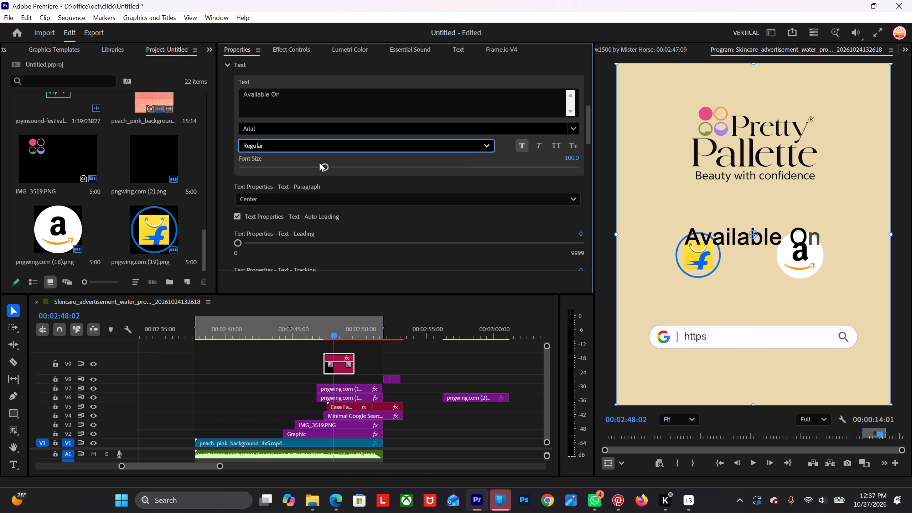
left_click(317, 166)
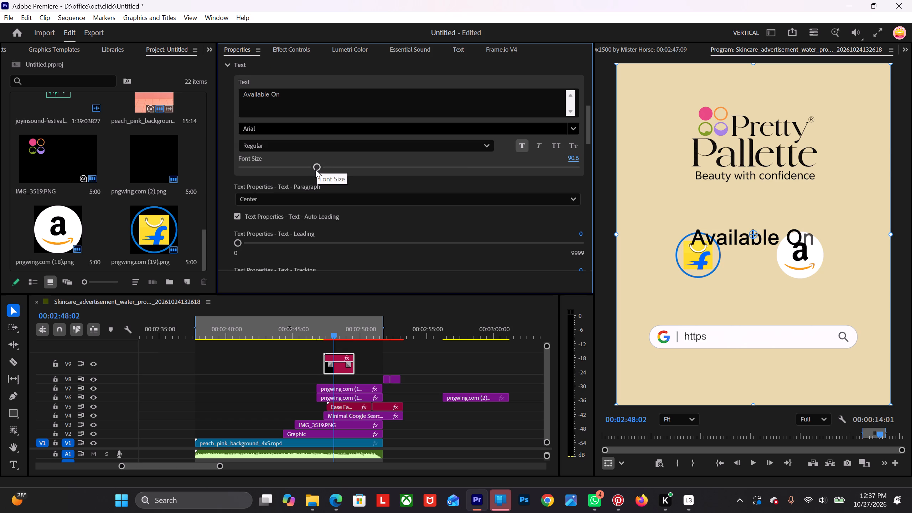
left_click(310, 165)
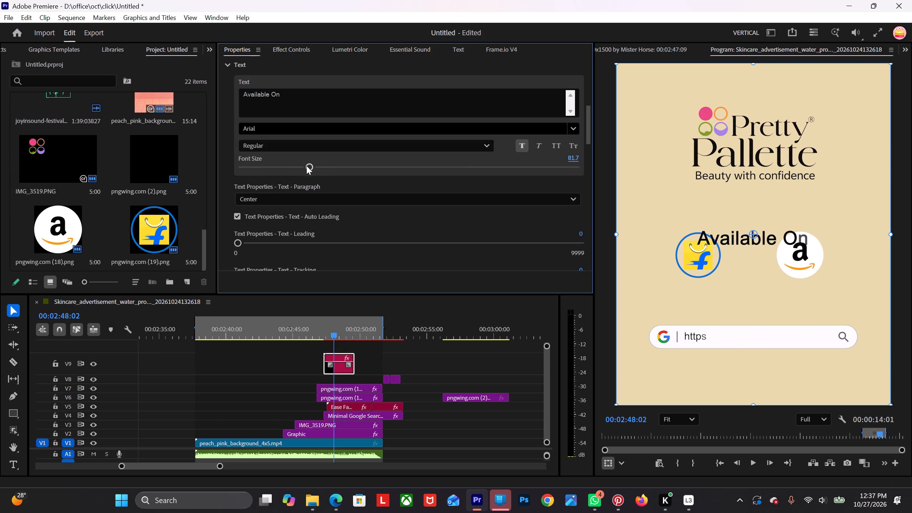
left_click(302, 167)
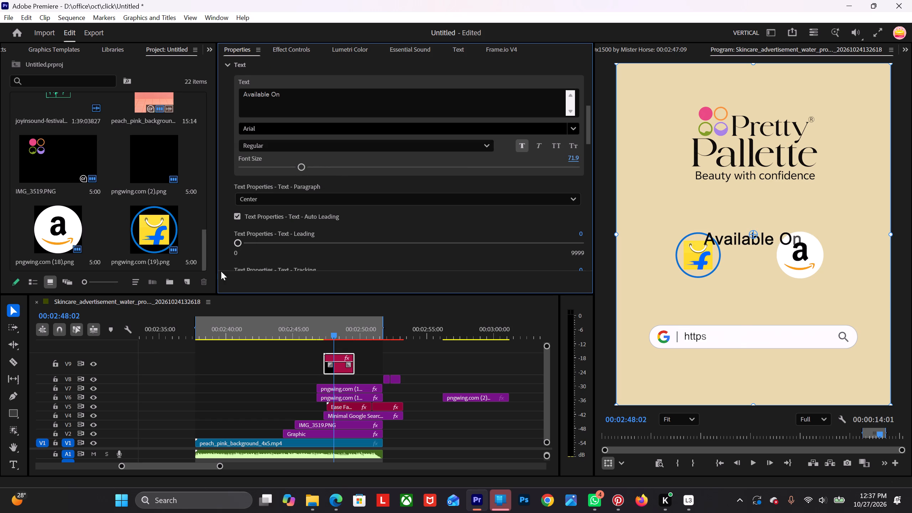
Move the "Available On" title up to Position Y 634, between the brand tagline and the Flipkart and Amazon logos.
left_click(337, 370)
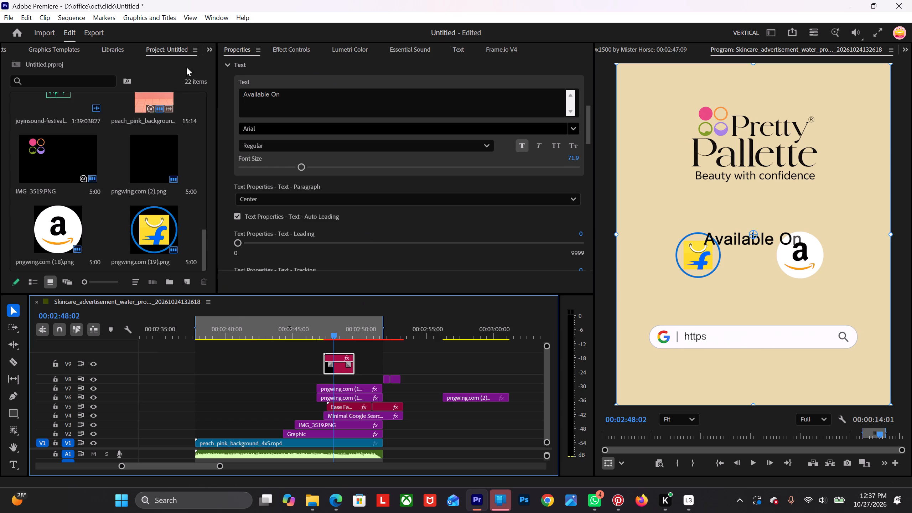
scroll(227, 130, "up", 19)
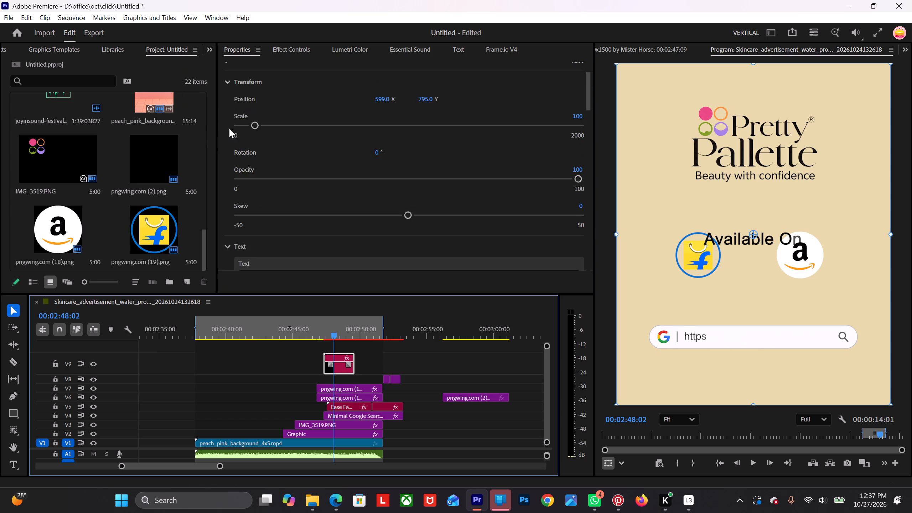
scroll(229, 129, "up", 6)
left_click_drag(423, 154, 371, 182)
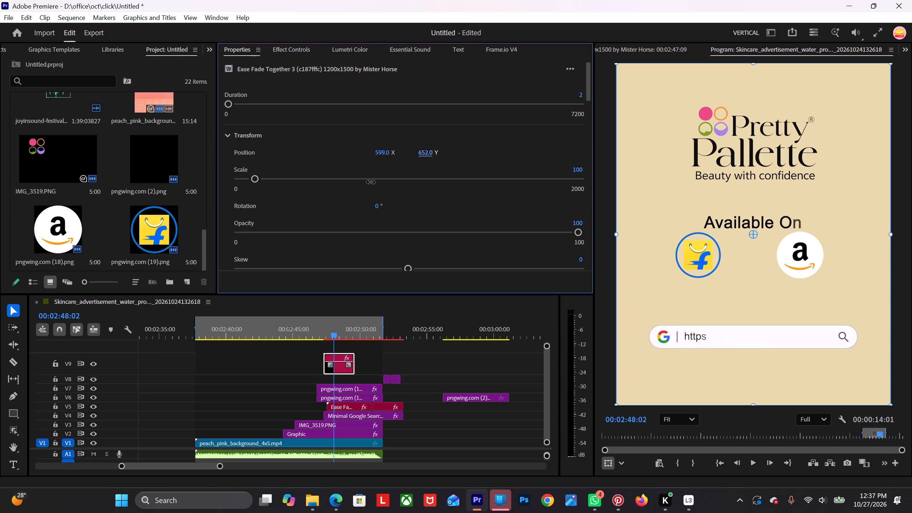
left_click_drag(371, 182, 368, 188)
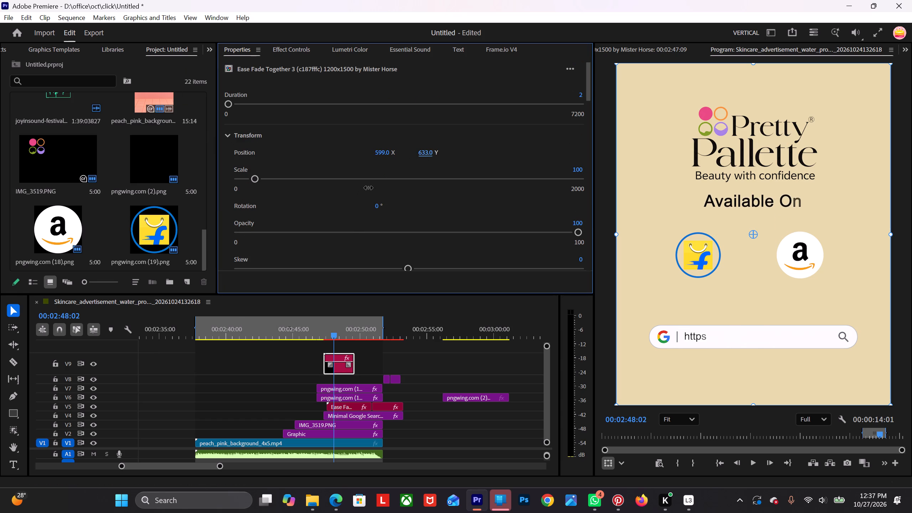
left_click_drag(368, 188, 368, 187)
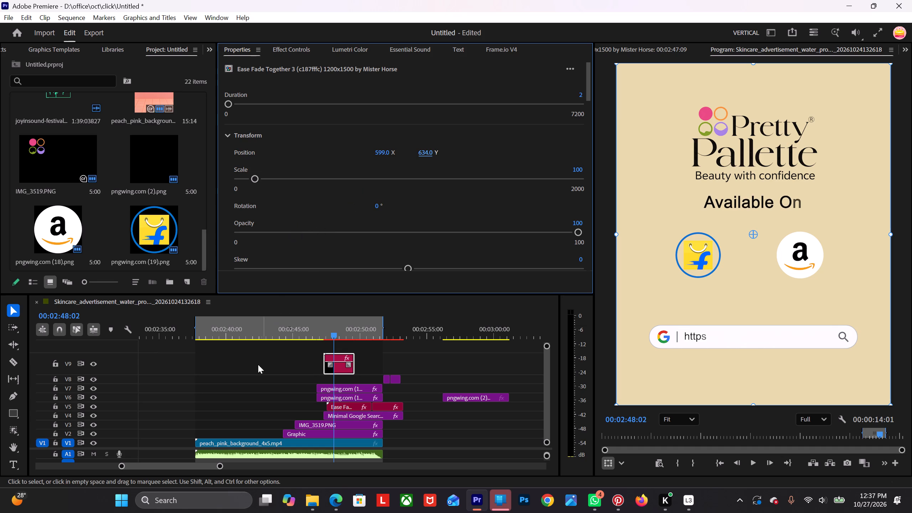
Select the Google search bar clip on V4 with its V5 text clips and raise them together slightly in the frame.
left_click_drag(415, 420, 407, 419)
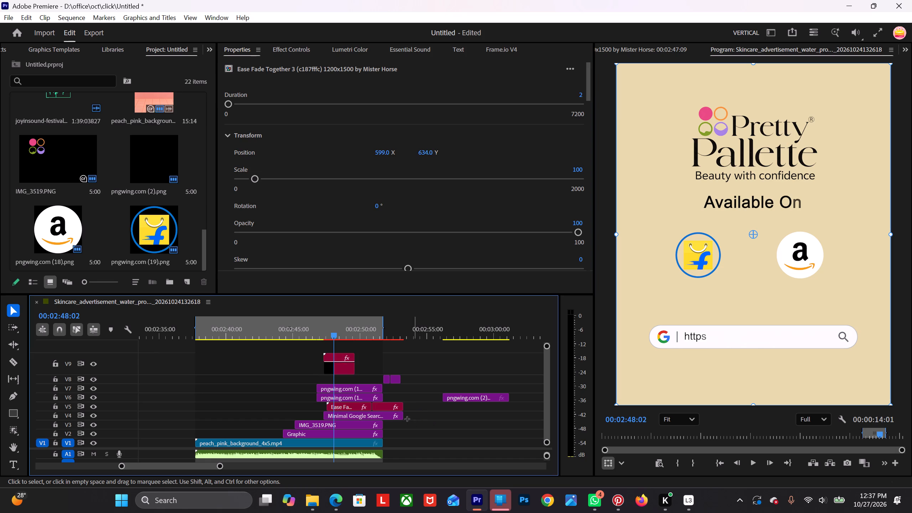
left_click_drag(407, 419, 343, 409)
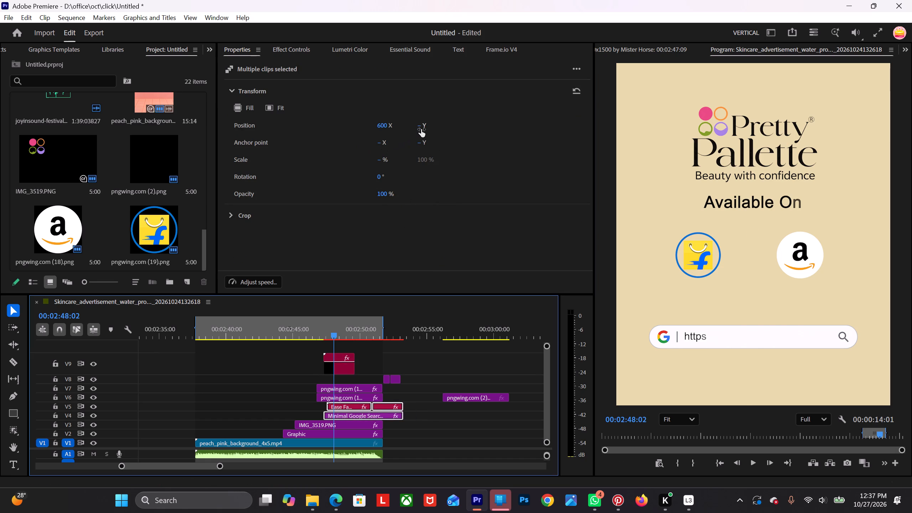
left_click_drag(421, 130, 410, 145)
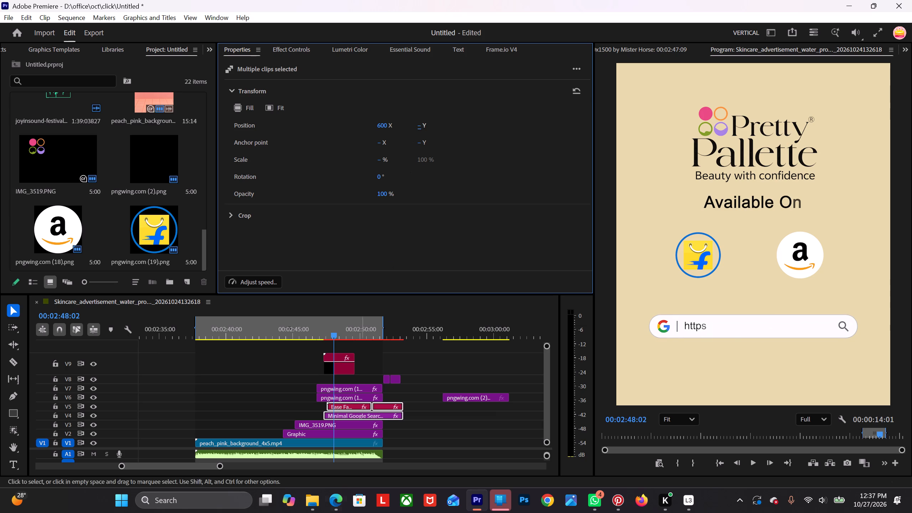
Shift the V9 "Available On" title clip earlier in the timeline so that it starts at 00:02:45:22, ahead of the logo clips.
left_click_drag(332, 331, 324, 339)
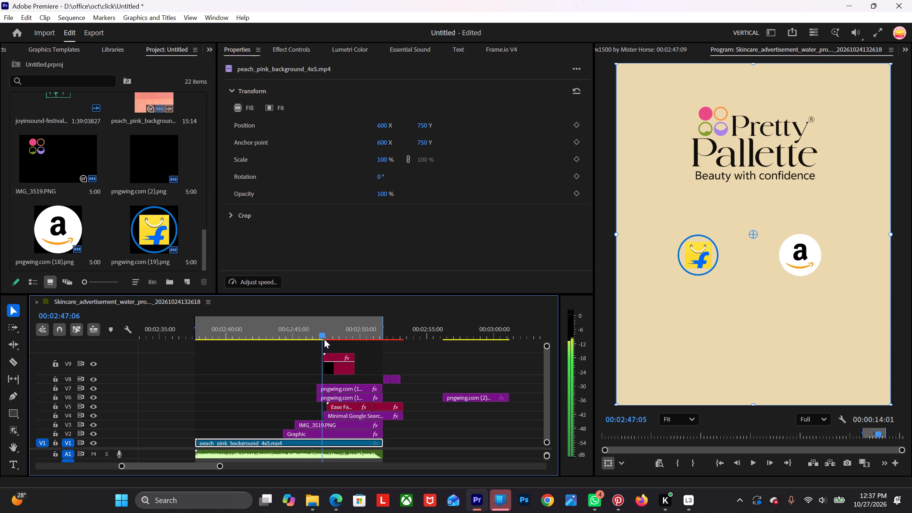
left_click_drag(324, 339, 329, 336)
scroll(277, 414, "up", 3)
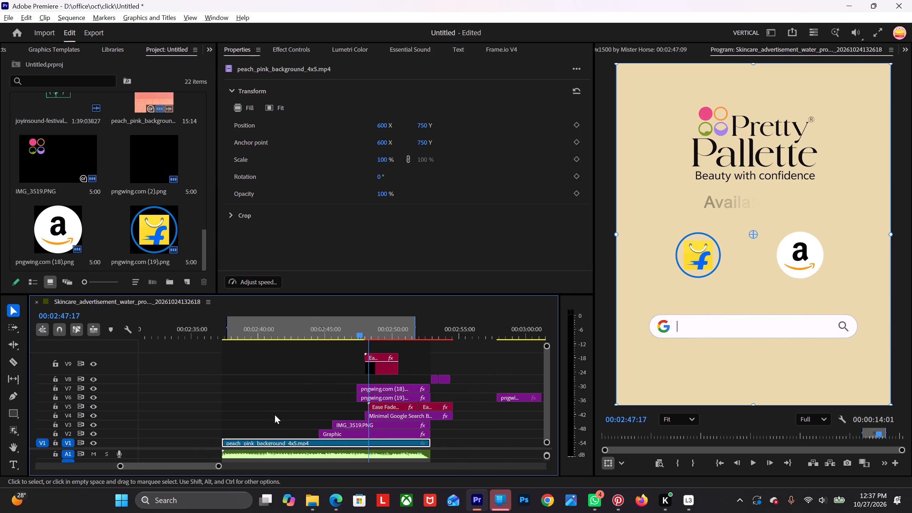
scroll(275, 415, "up", 6)
left_click_drag(459, 371, 451, 372)
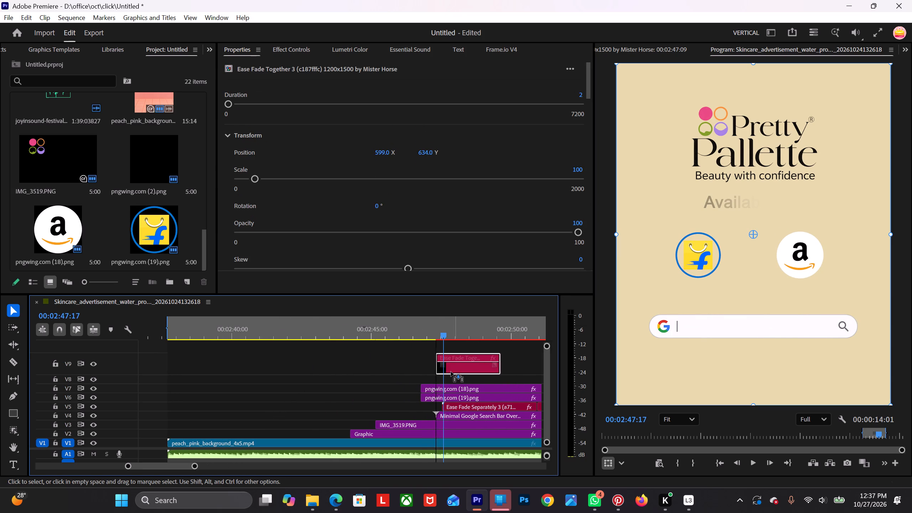
left_click_drag(451, 372, 430, 368)
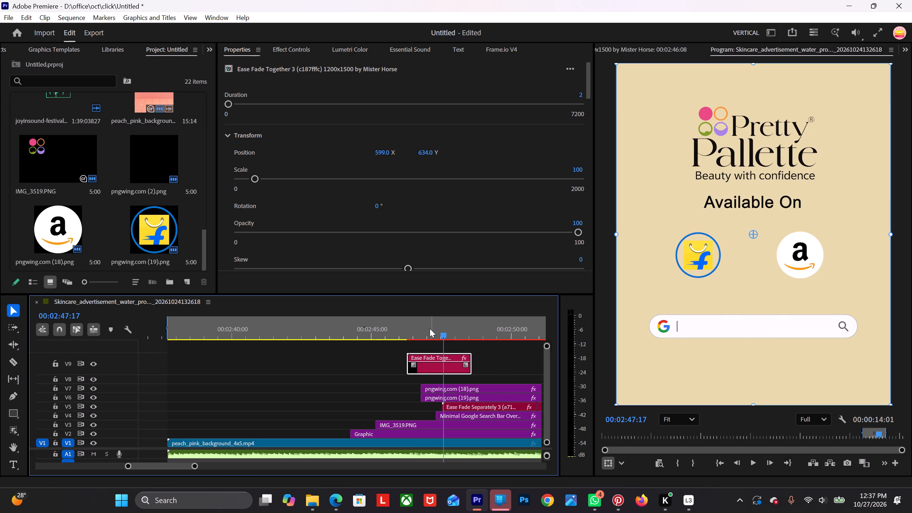
left_click_drag(435, 328, 372, 362)
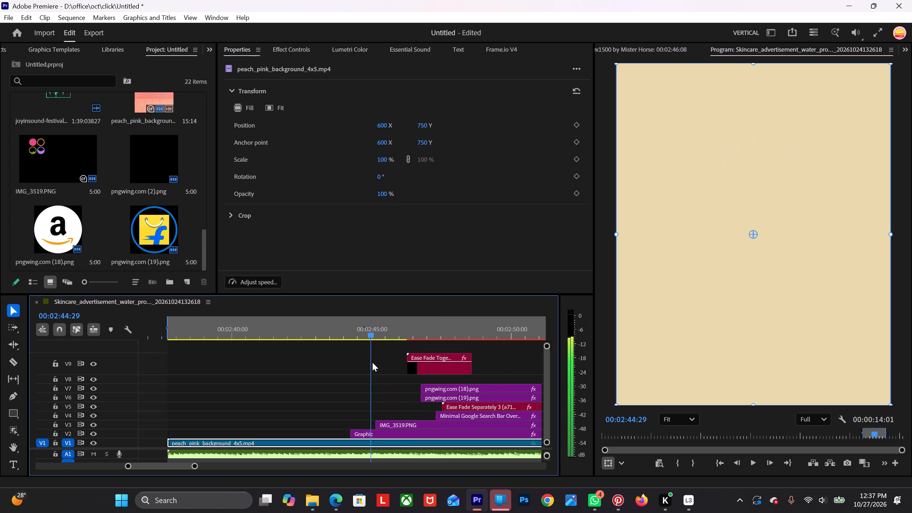
left_click_drag(372, 362, 389, 352)
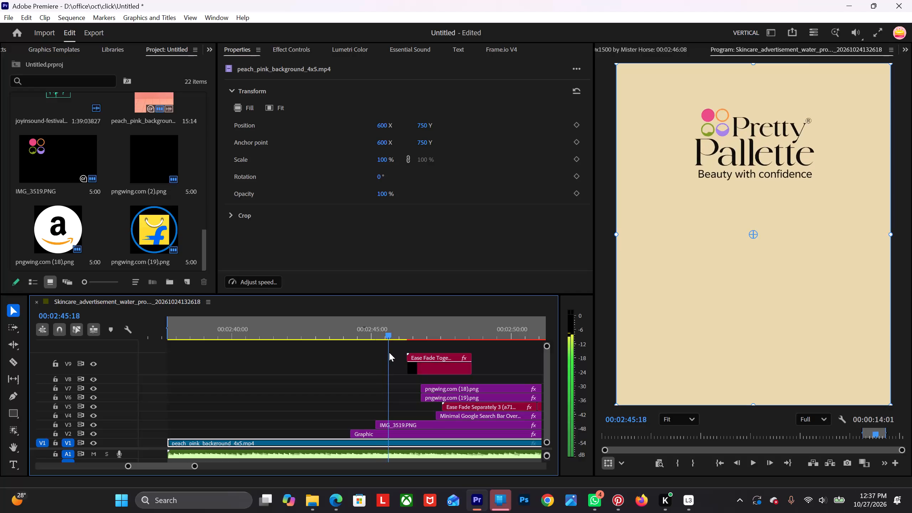
left_click_drag(389, 352, 393, 349)
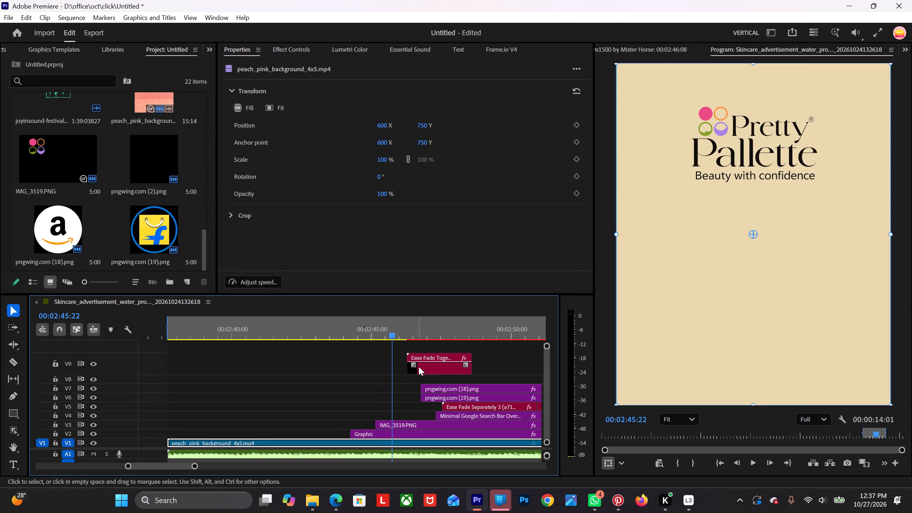
left_click_drag(424, 367, 413, 366)
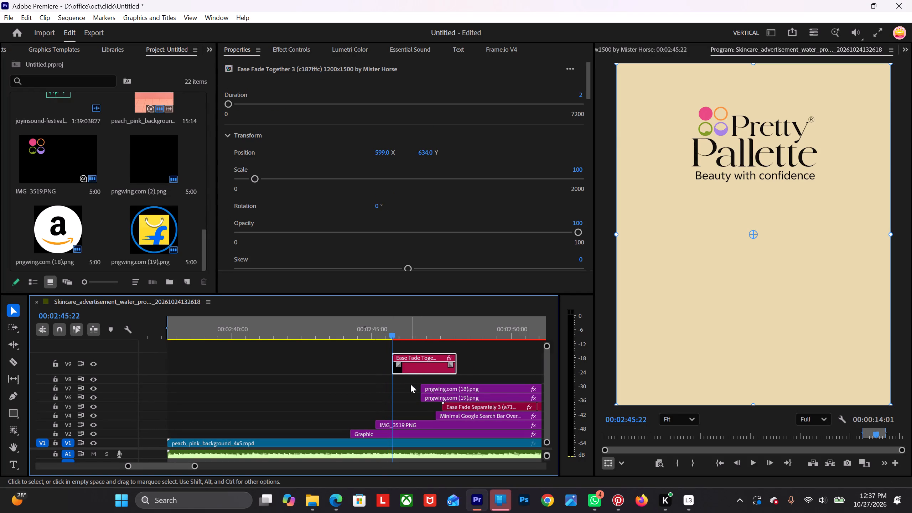
Play the end section from 00:02:45:22 to check the title's timing against the logos and search bar.
key("space")
key("space")
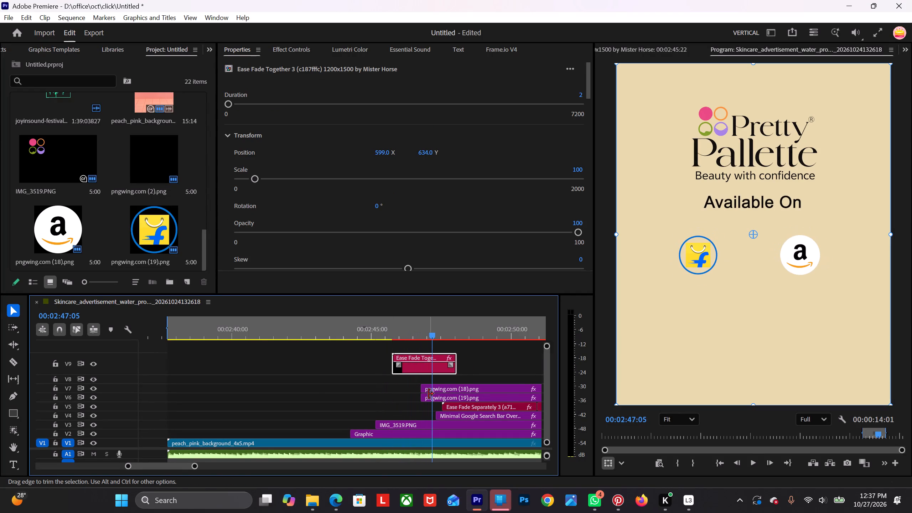
scroll(429, 394, "down", 5)
key("space")
key("space")
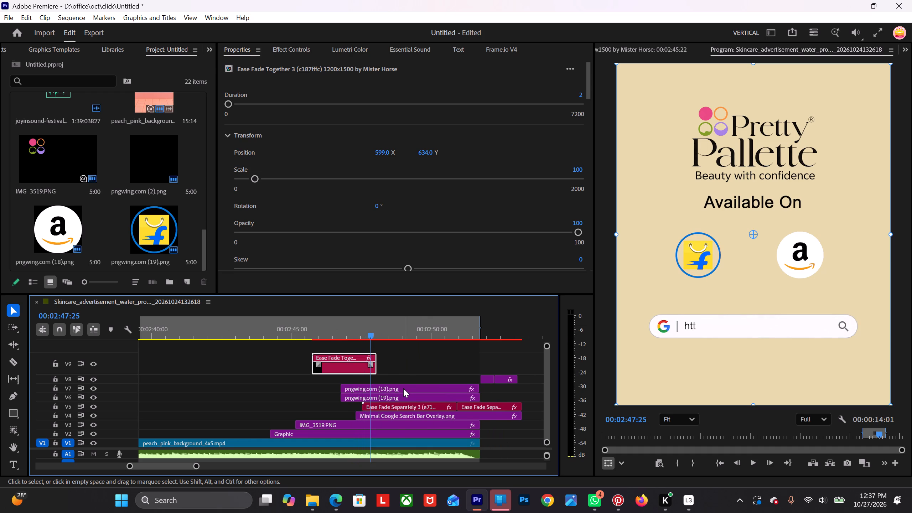
Split the V9 "Available On" title clip at 00:02:47:25 and slow its short tail piece to 2% speed to extend it.
key("c")
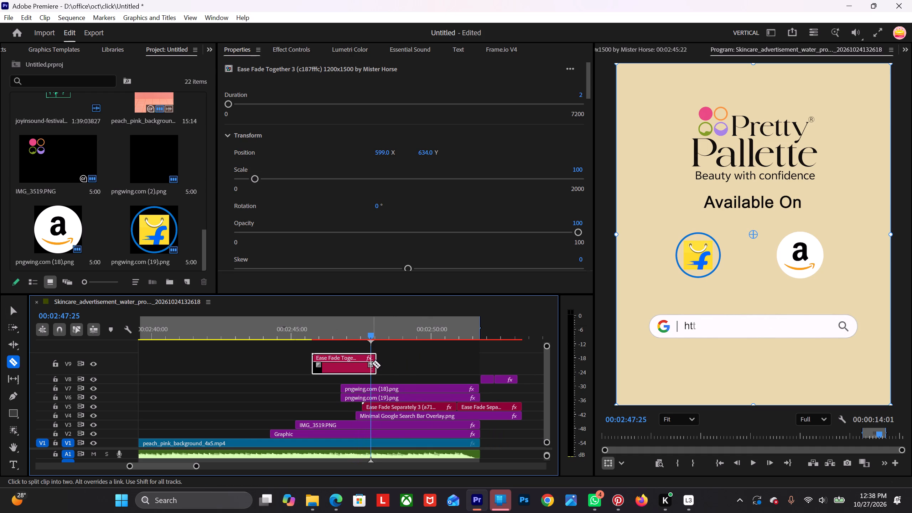
left_click(372, 363)
key("v")
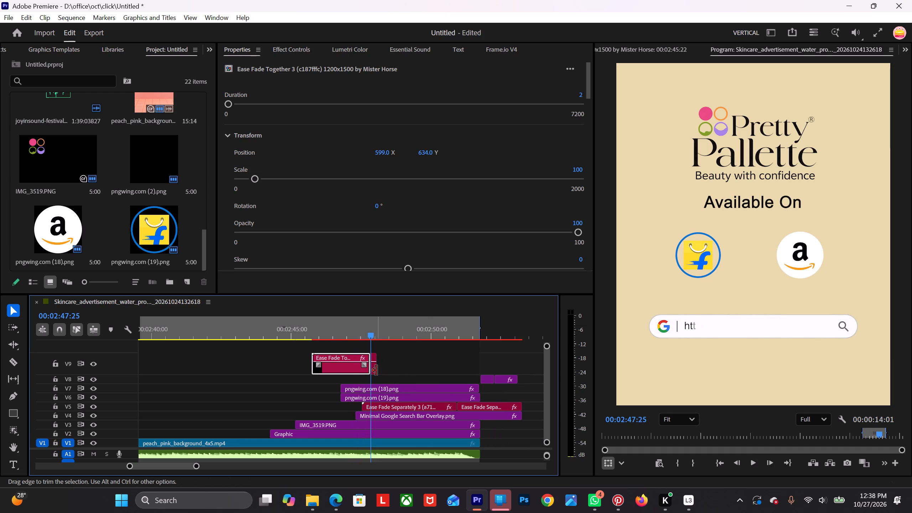
left_click(374, 367)
key("ctrl+r")
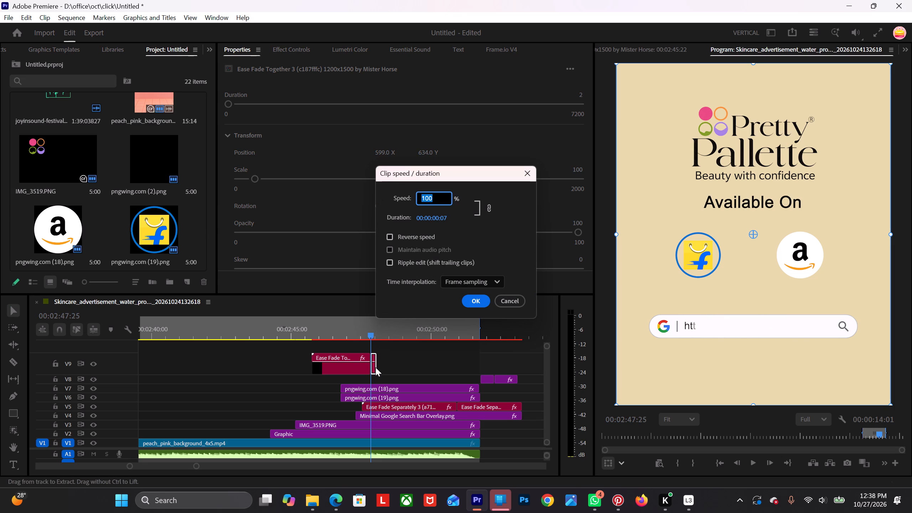
key("2")
key("Return")
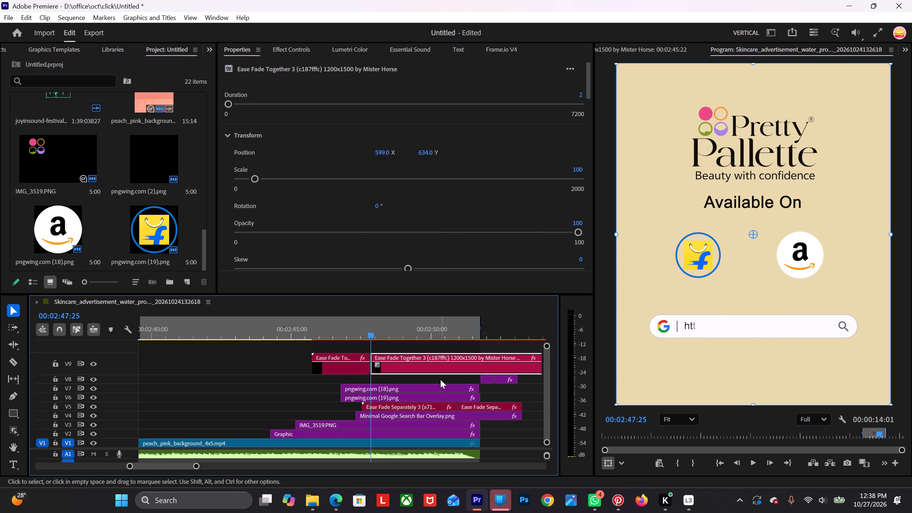
Put both "Available On" title pieces on V8 and the two short end graphic clips on V9, starting slightly before the background clip ends.
scroll(423, 375, "down", 3, "alt")
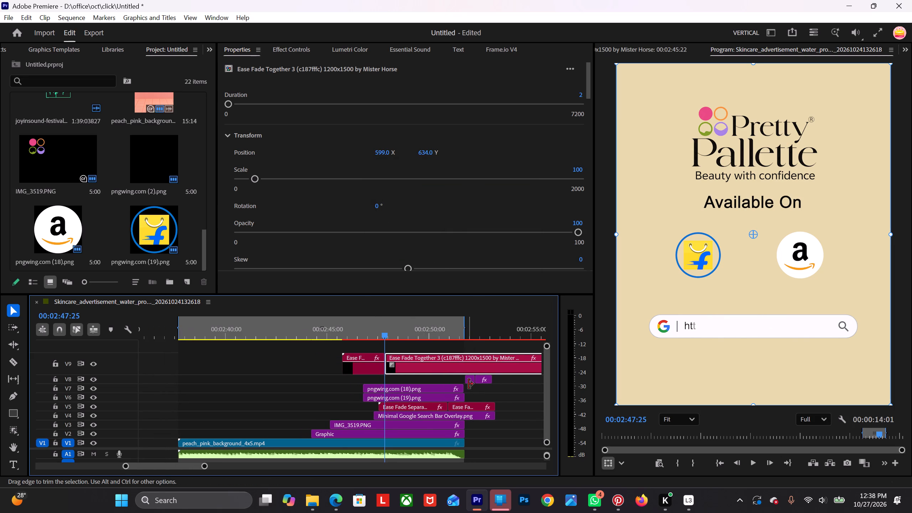
left_click_drag(454, 379, 489, 381)
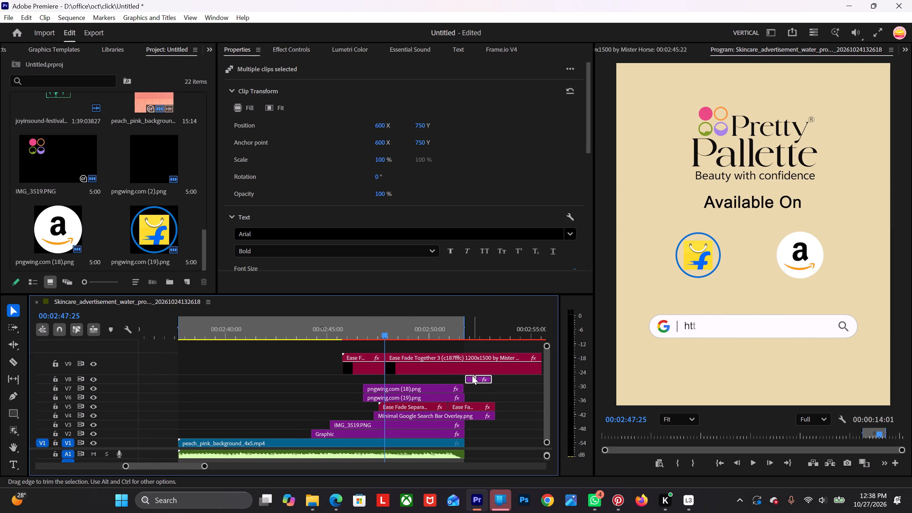
left_click_drag(484, 379, 482, 393)
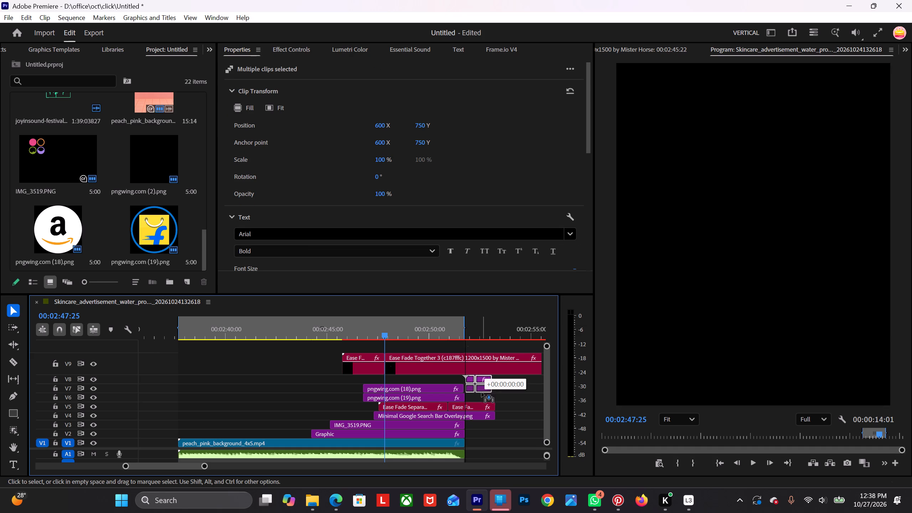
left_click_drag(482, 393, 482, 393)
left_click_drag(321, 359, 452, 374)
left_click_drag(456, 369, 456, 377)
left_click_drag(496, 388, 475, 393)
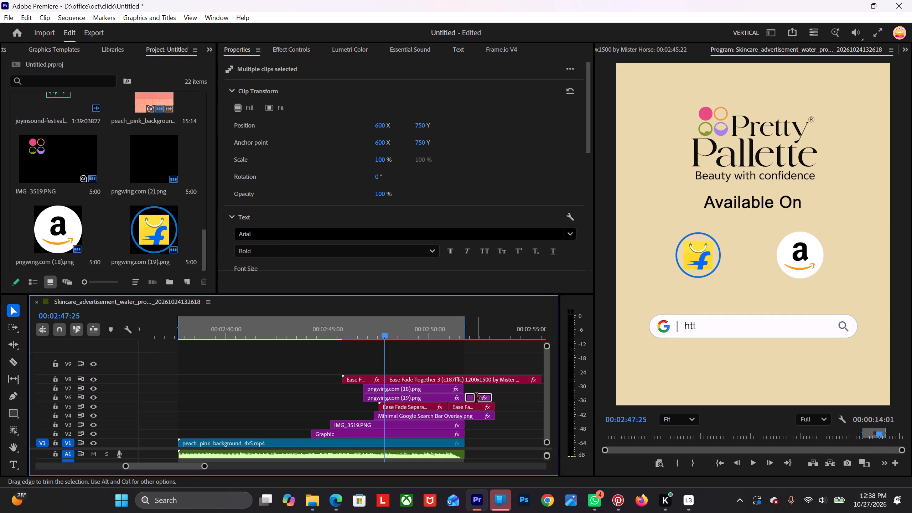
left_click_drag(472, 399, 462, 366)
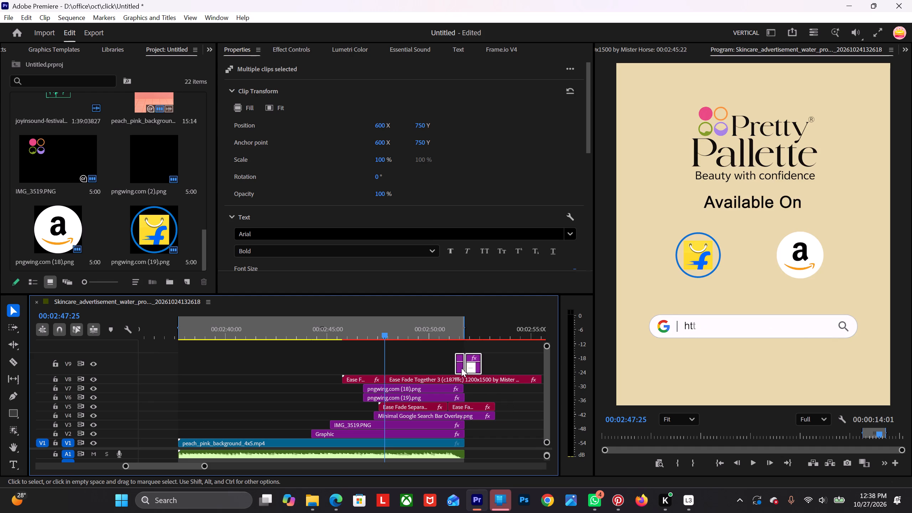
Scrub back through the end section, then render the in-to-out range and preview it from the start.
left_click_drag(386, 328, 456, 340)
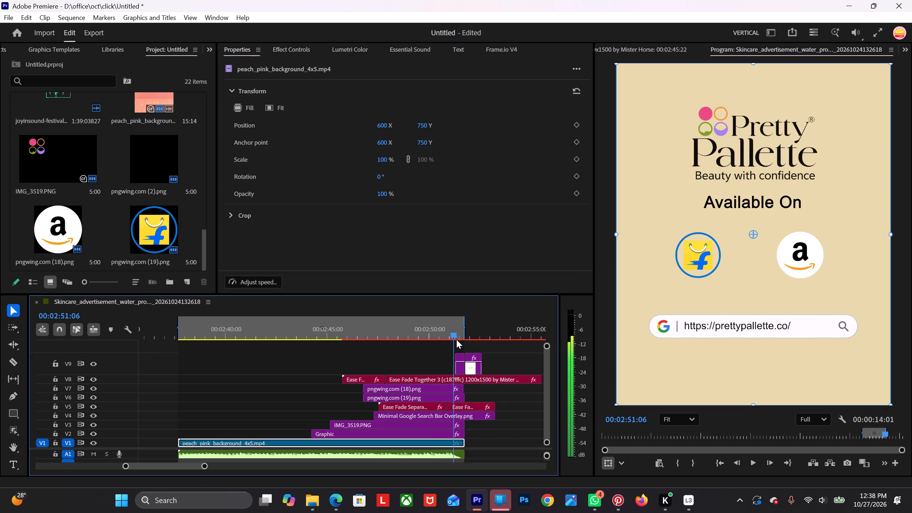
left_click_drag(456, 340, 308, 352)
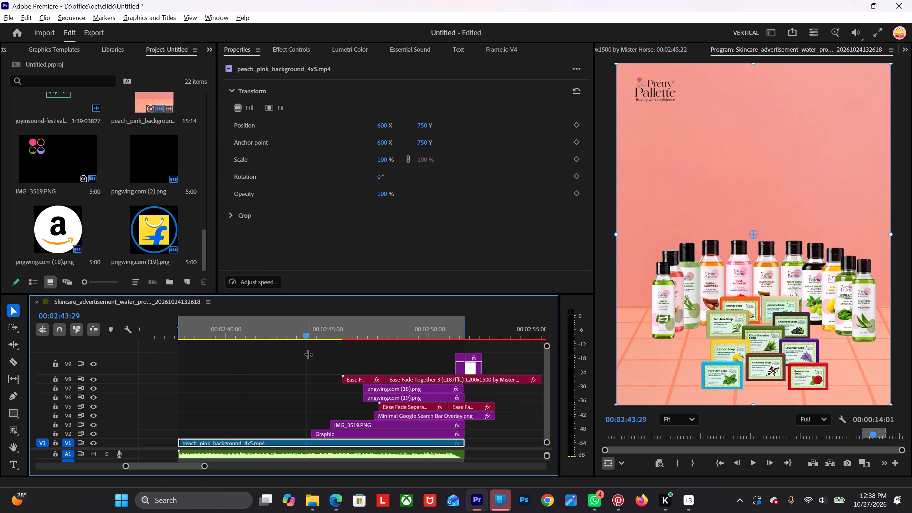
scroll(307, 355, "down", 9, "alt")
key("Return")
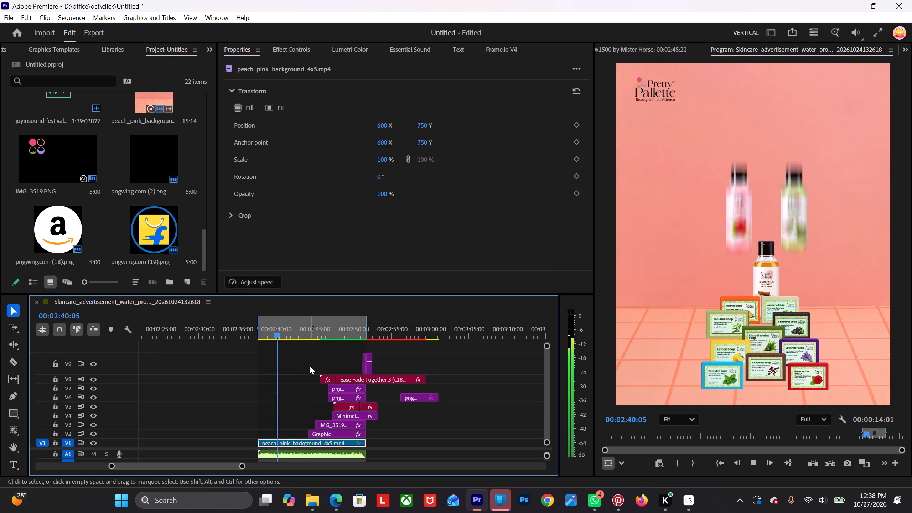
key("space")
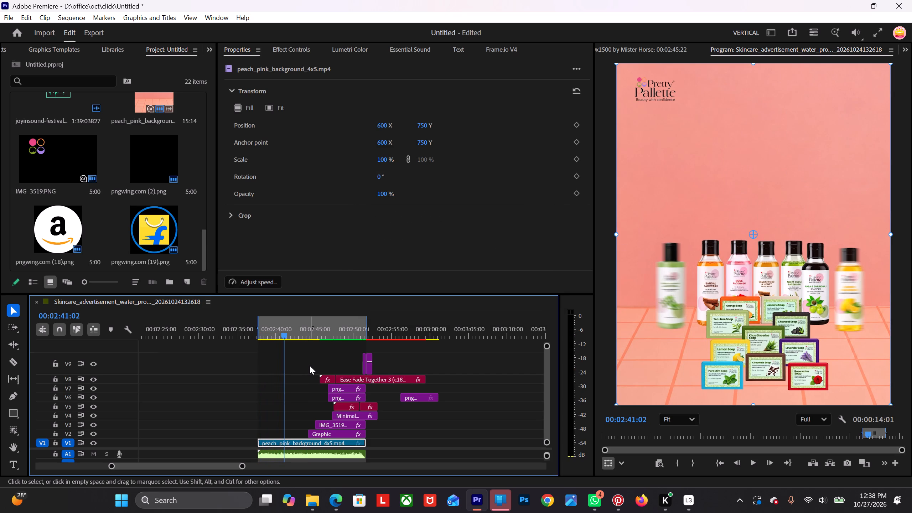
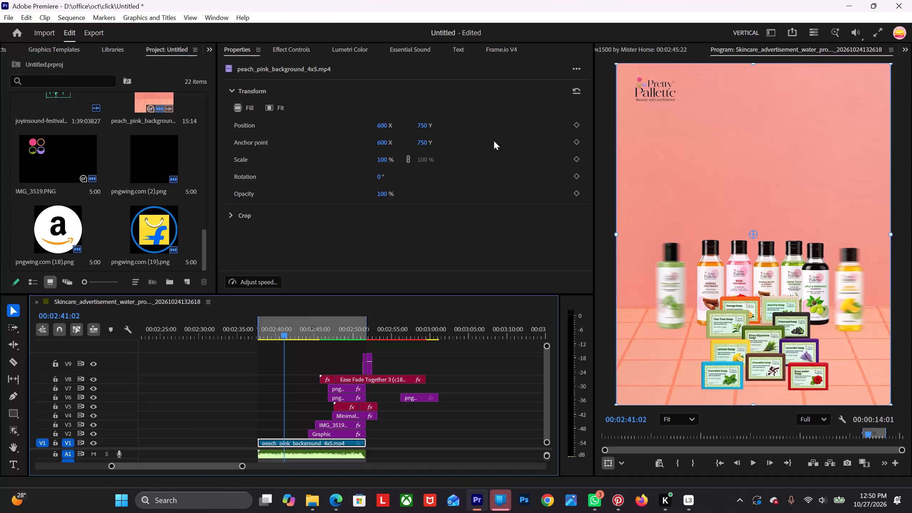
Play the product and end sections through the website address to check the rendered preview before export.
key("space")
left_click(342, 338)
key("space")
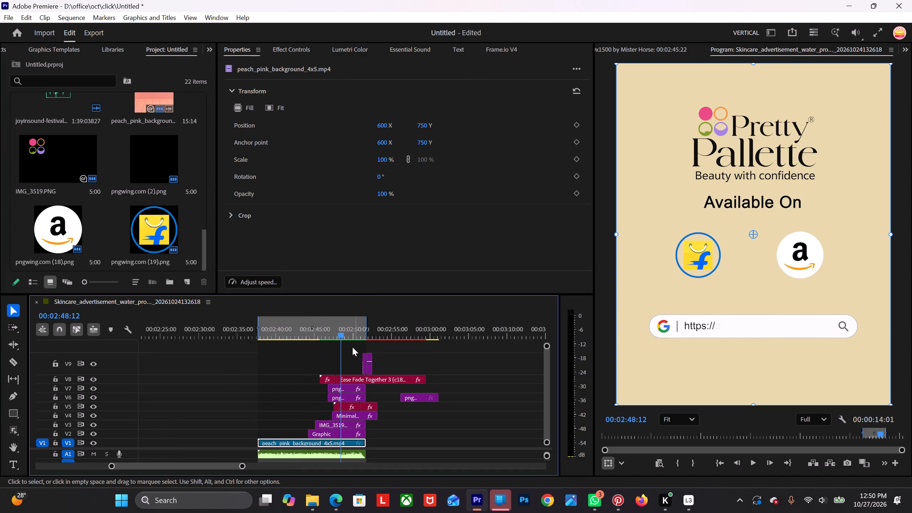
left_click_drag(327, 334, 287, 353)
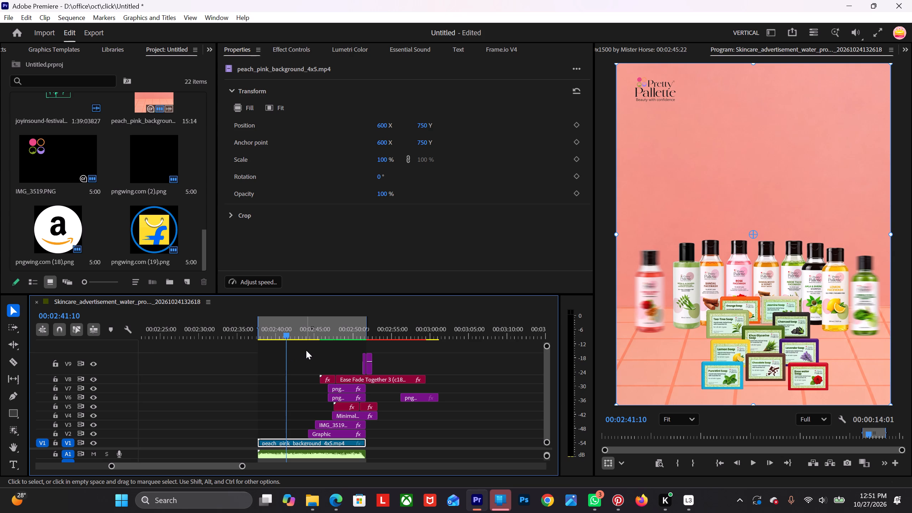
key("space")
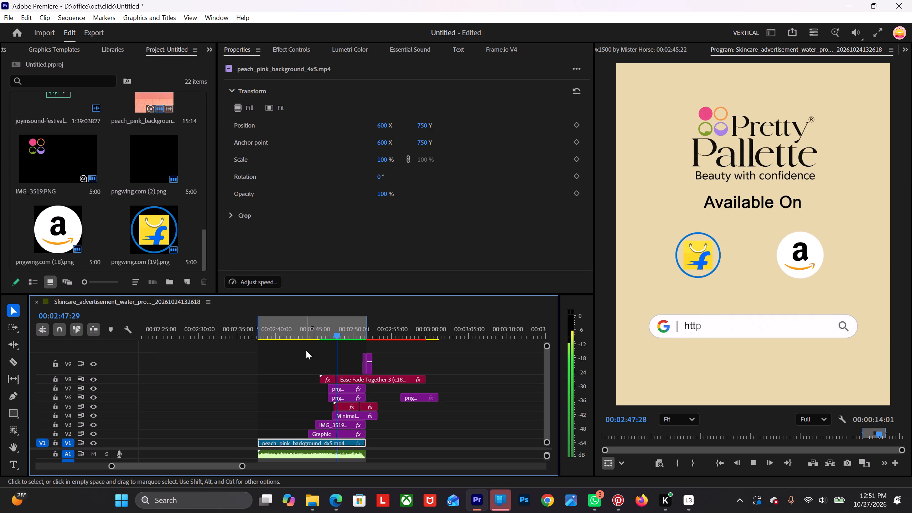
key("space")
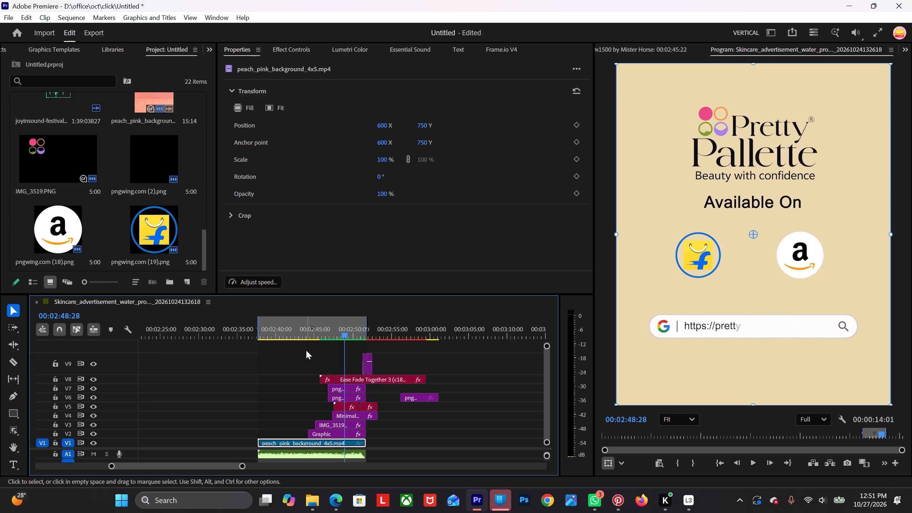
key("space")
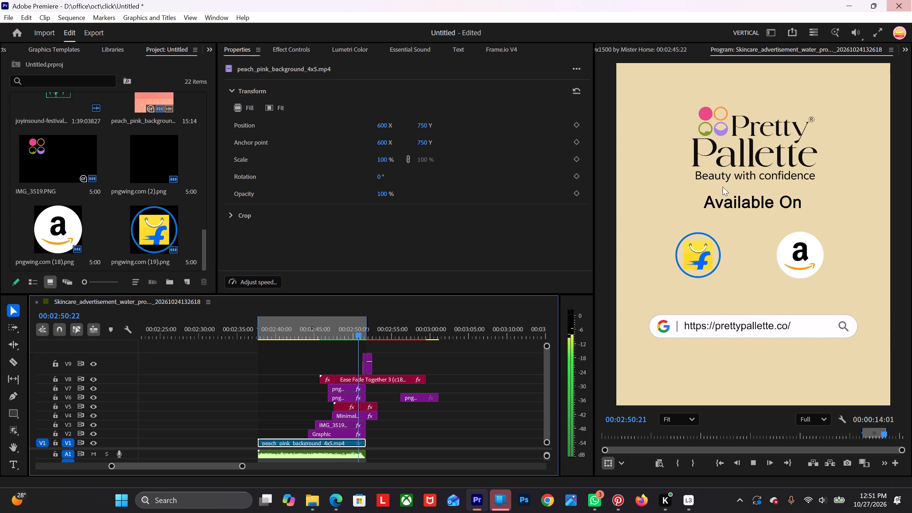
key("space")
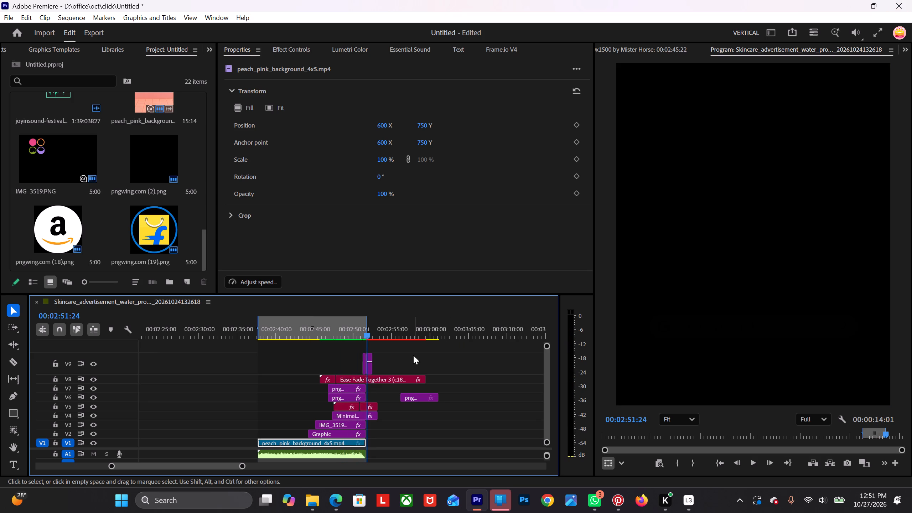
Export the in-to-out range of the sequence as a media file named final.
key("ctrl+m")
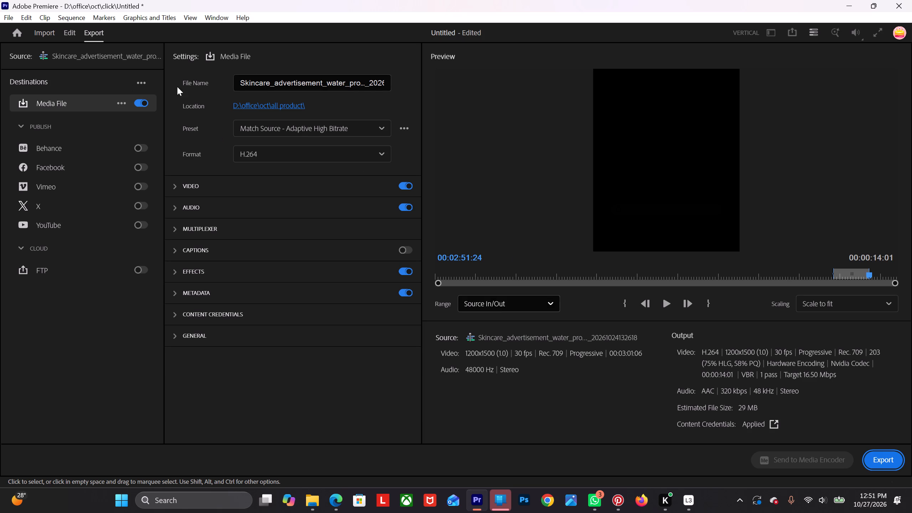
left_click_drag(242, 84, 475, 93)
type("final")
key("Return")
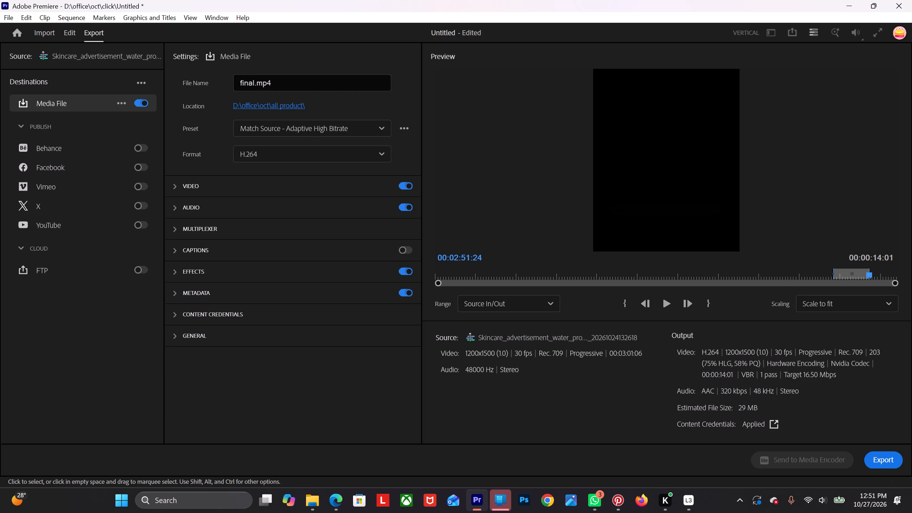
key("Return")
key("Return")
key("Return")
left_click(888, 461)
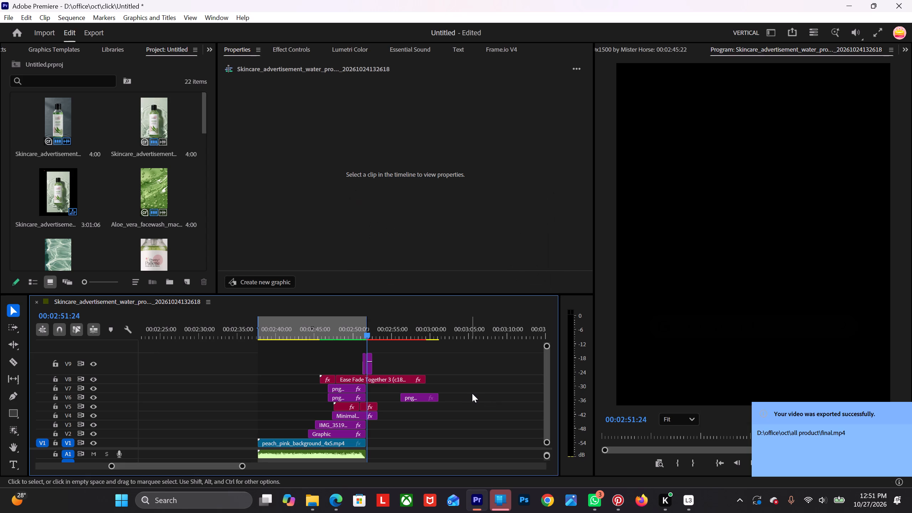
Save the project and close Premiere Pro.
key("ctrl+s")
left_click(911, 0)
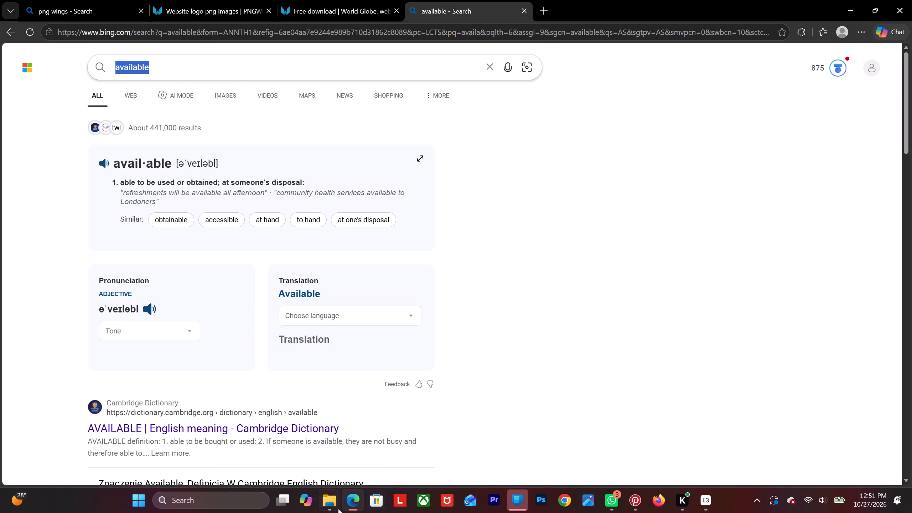
Switch to Pinterest and search for "3d product advertisement".
left_click(337, 509)
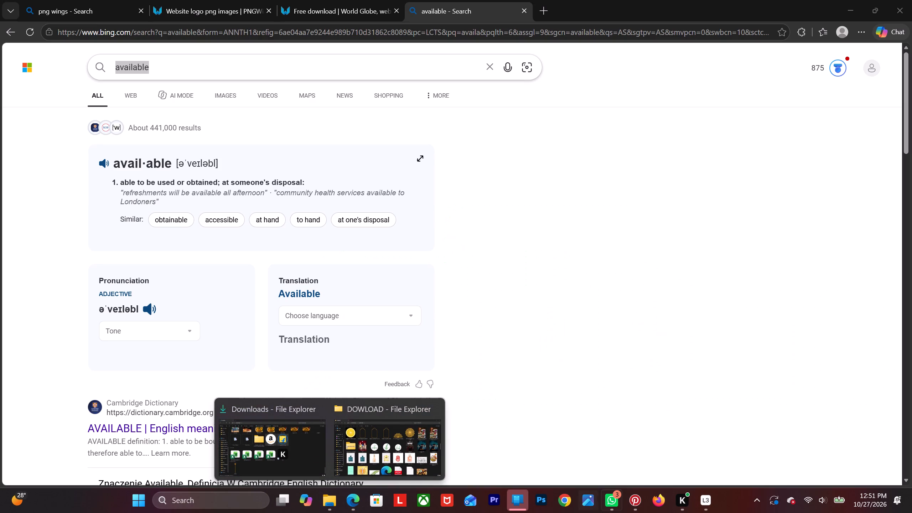
left_click_drag(631, 503, 636, 493)
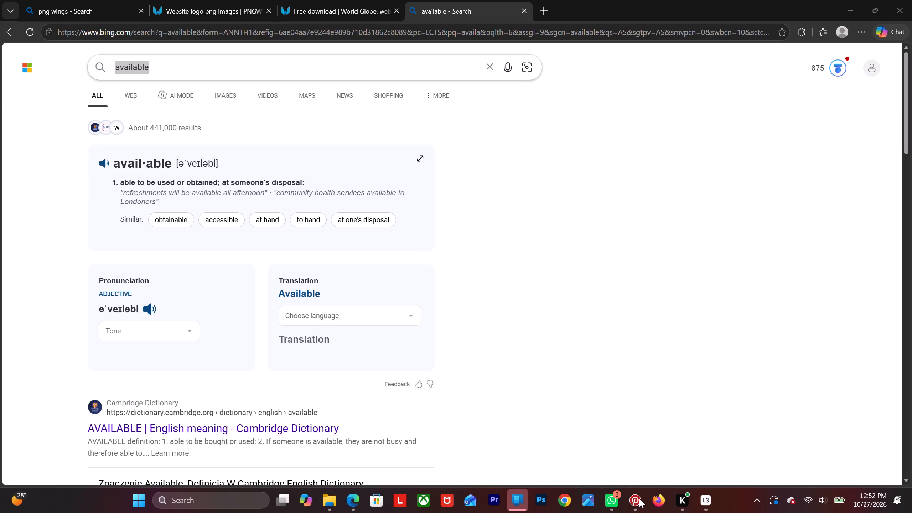
left_click(637, 505)
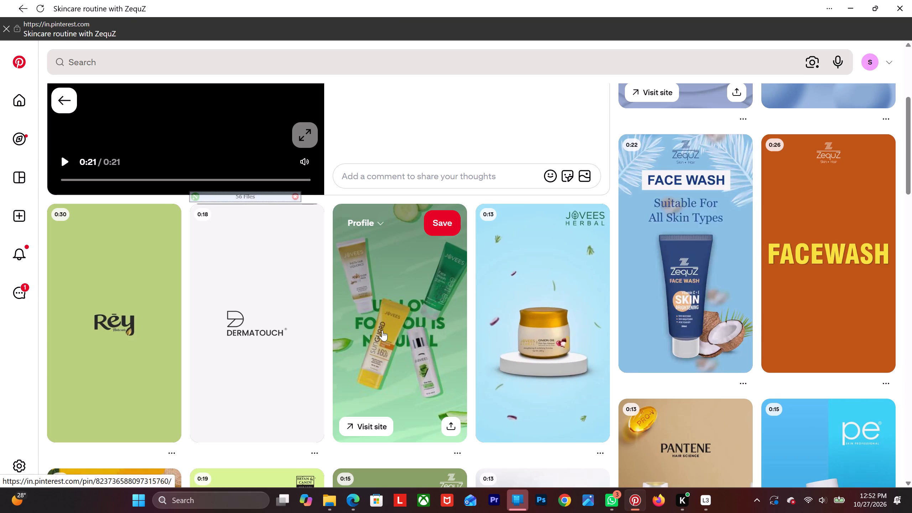
scroll(382, 330, "down", 3)
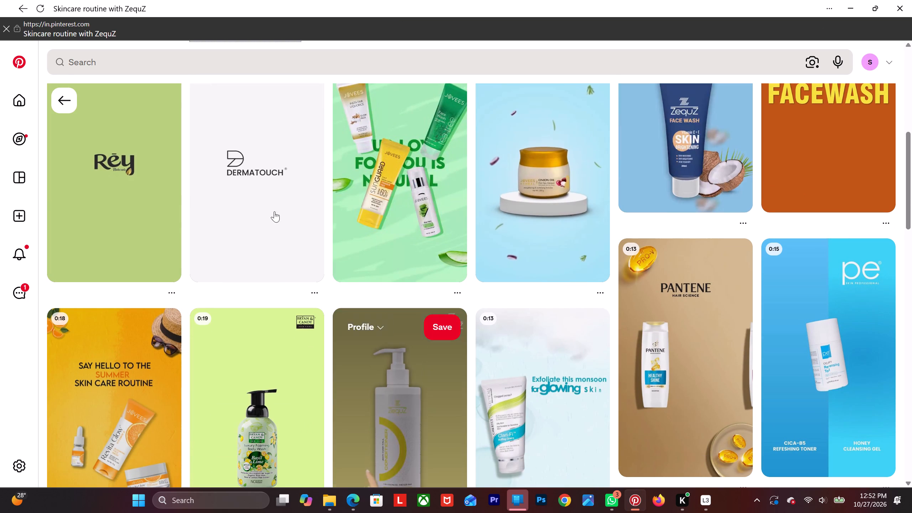
scroll(286, 248, "up", 3)
scroll(302, 221, "up", 12)
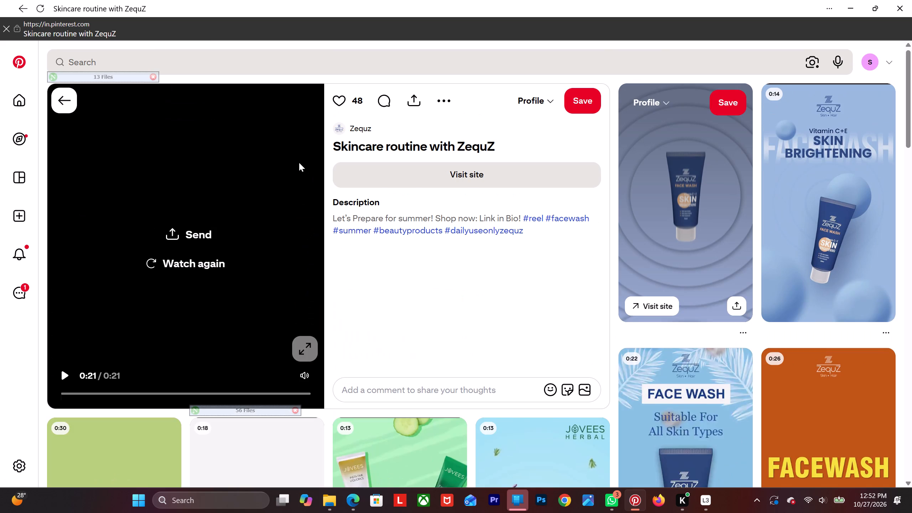
left_click(184, 55)
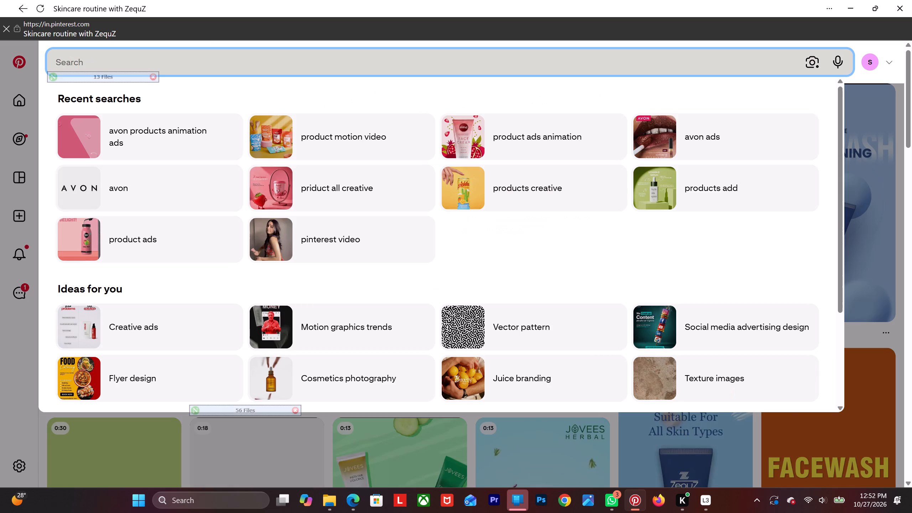
type("3d")
key("space")
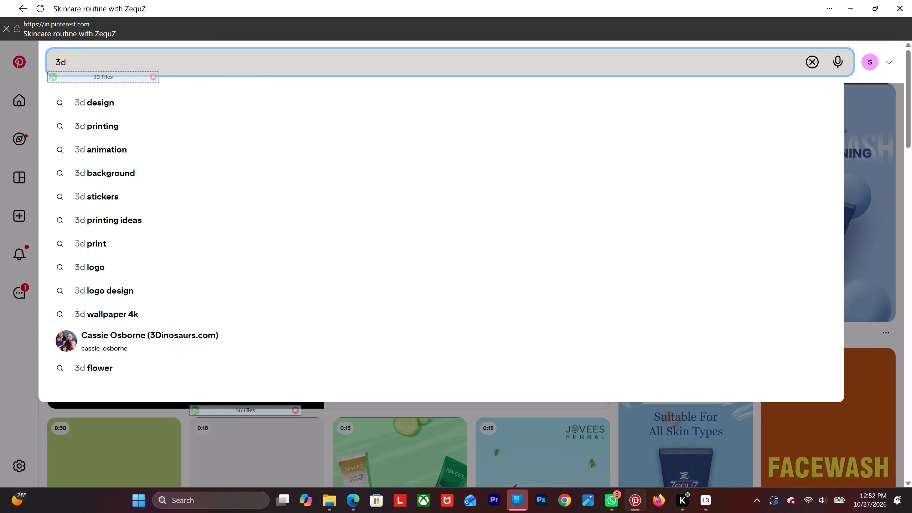
type("product ad")
key("space")
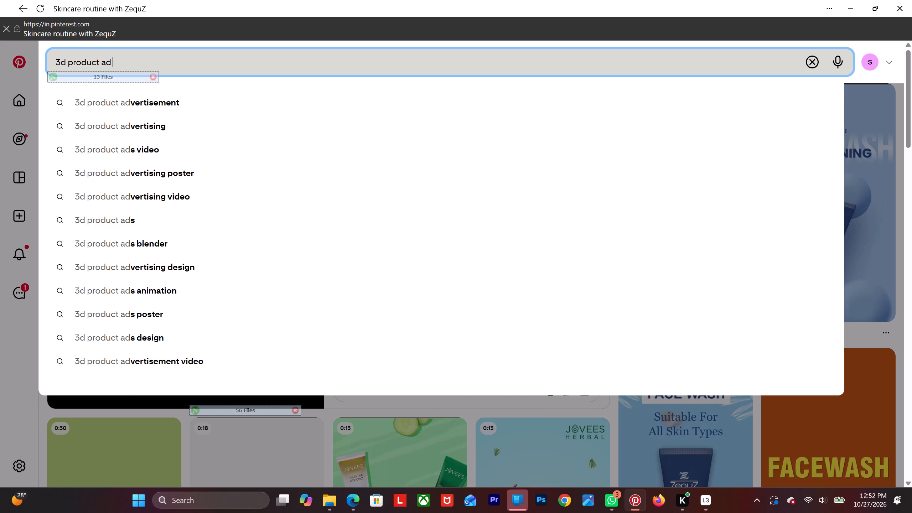
left_click(155, 99)
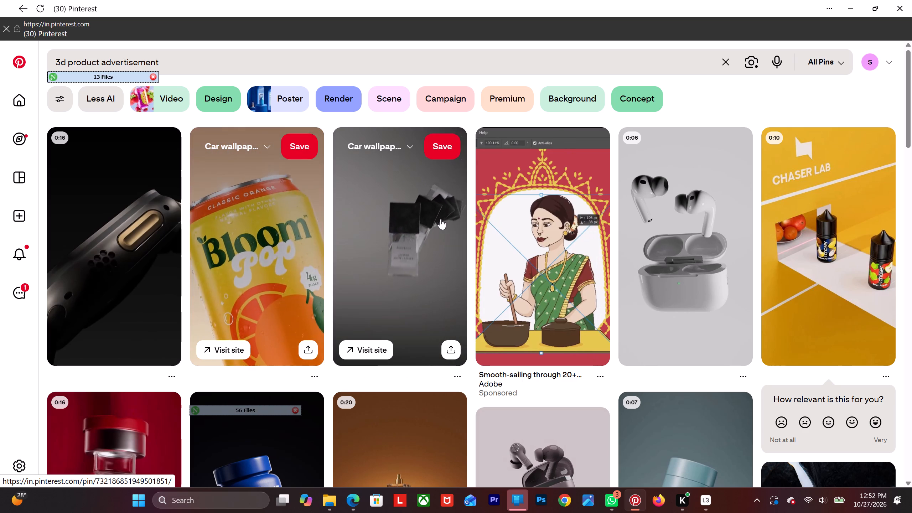
Browse the 3D product advertisement pins for product animation and packaging ad references.
scroll(198, 221, "down", 3)
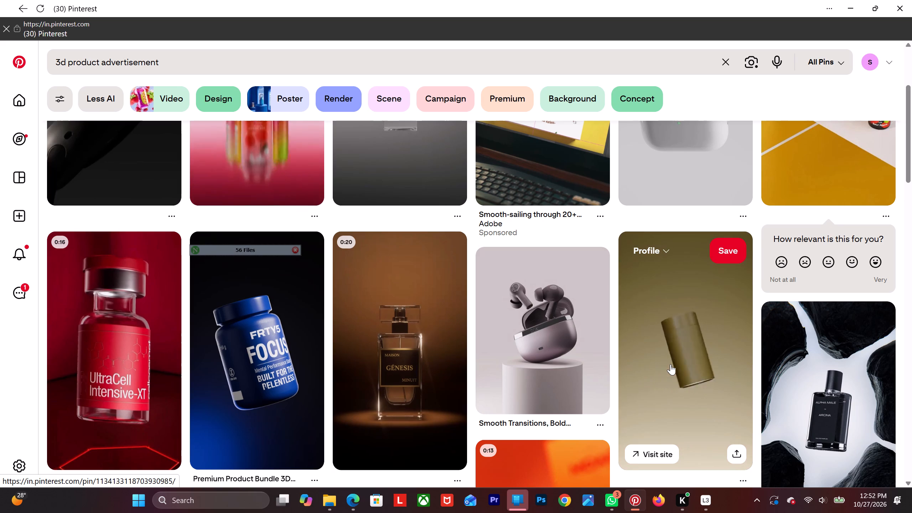
scroll(285, 278, "down", 5)
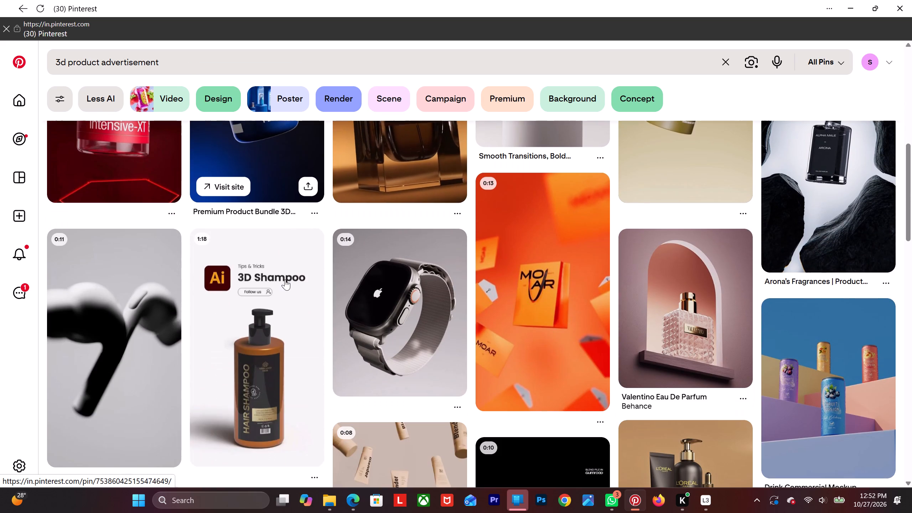
scroll(285, 279, "down", 6)
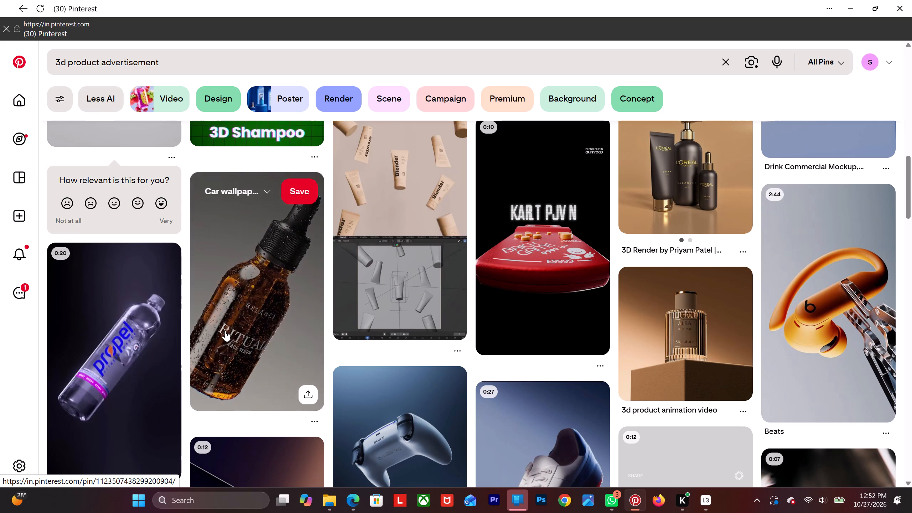
scroll(225, 331, "down", 3)
scroll(196, 346, "down", 2)
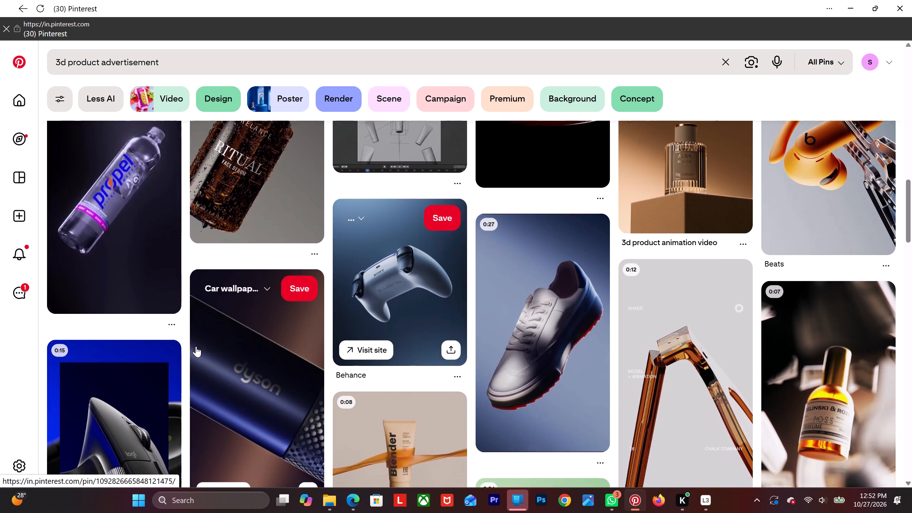
scroll(154, 291, "up", 5)
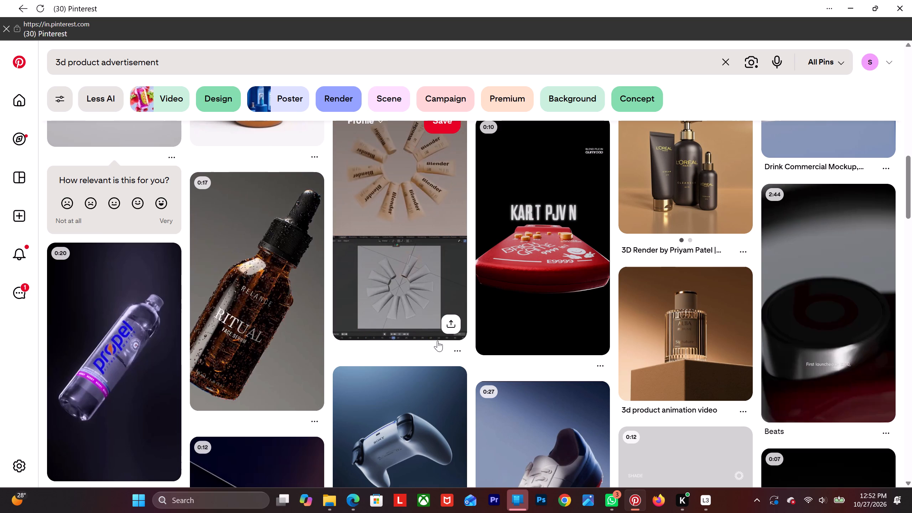
scroll(415, 330, "down", 2)
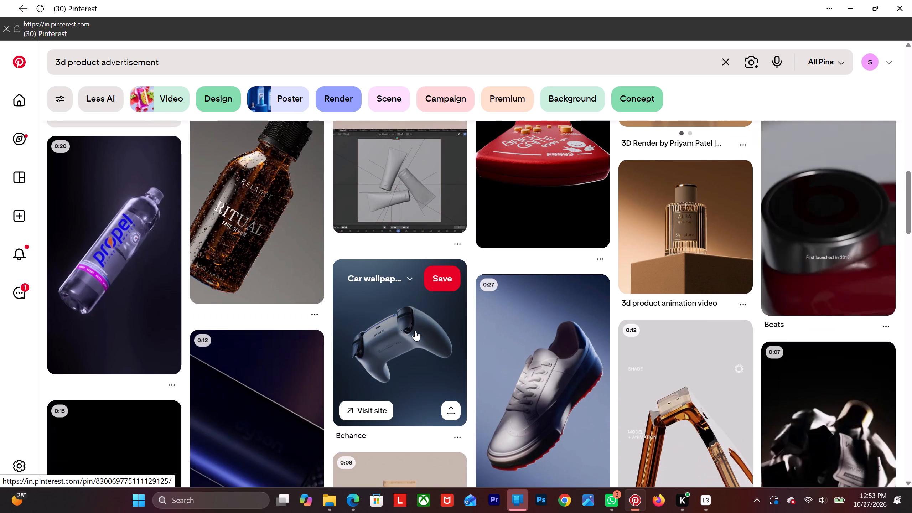
scroll(415, 330, "up", 4)
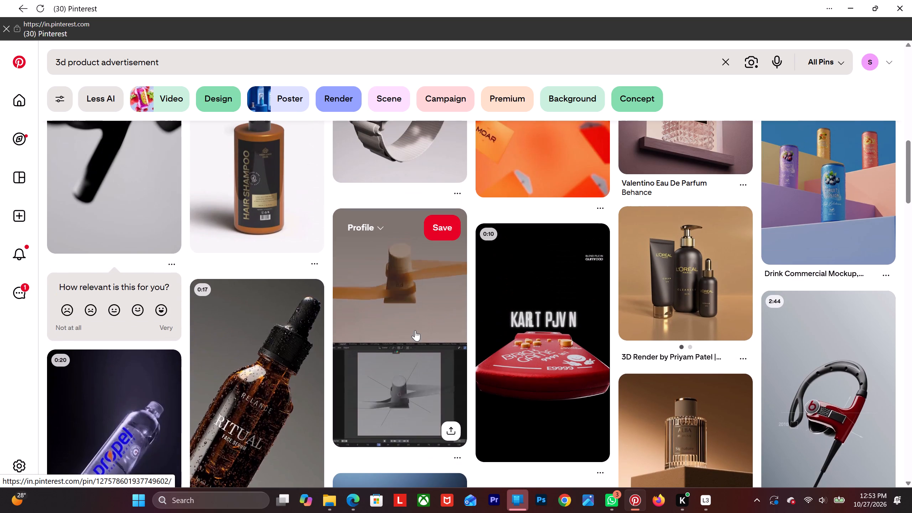
scroll(415, 330, "down", 6)
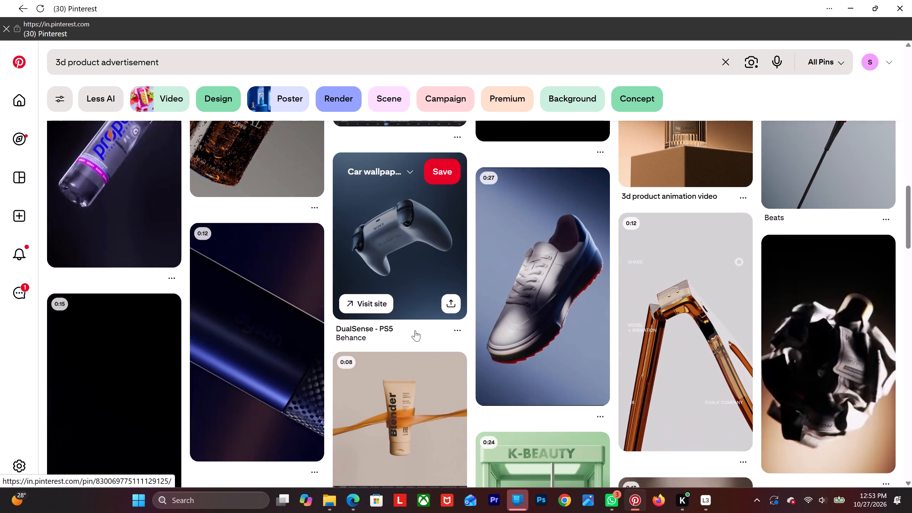
scroll(415, 330, "down", 5)
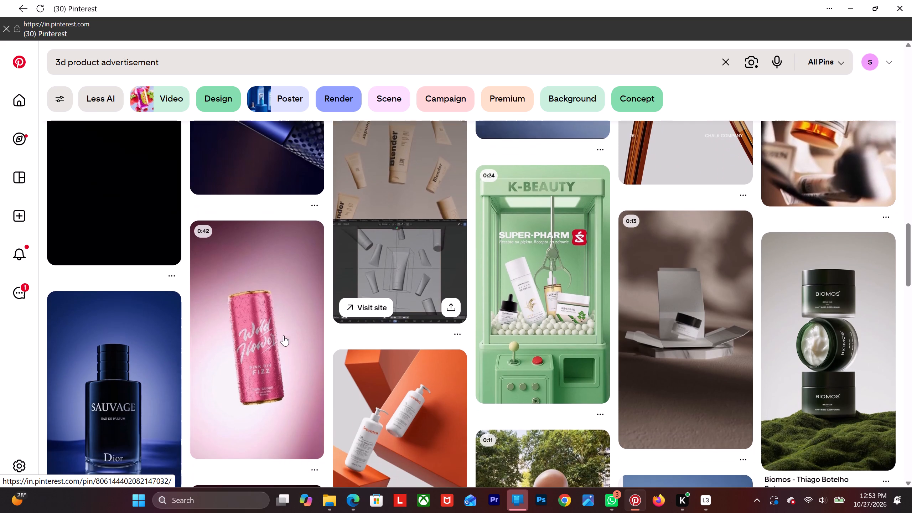